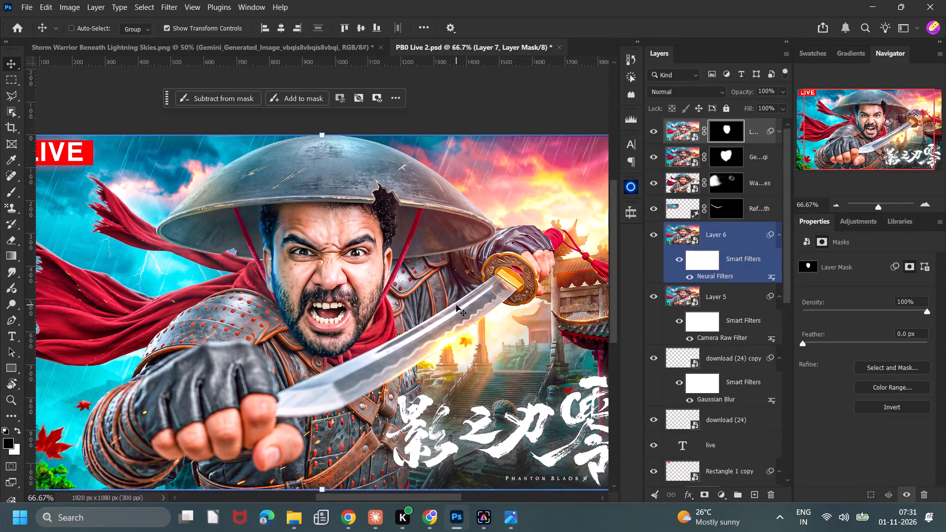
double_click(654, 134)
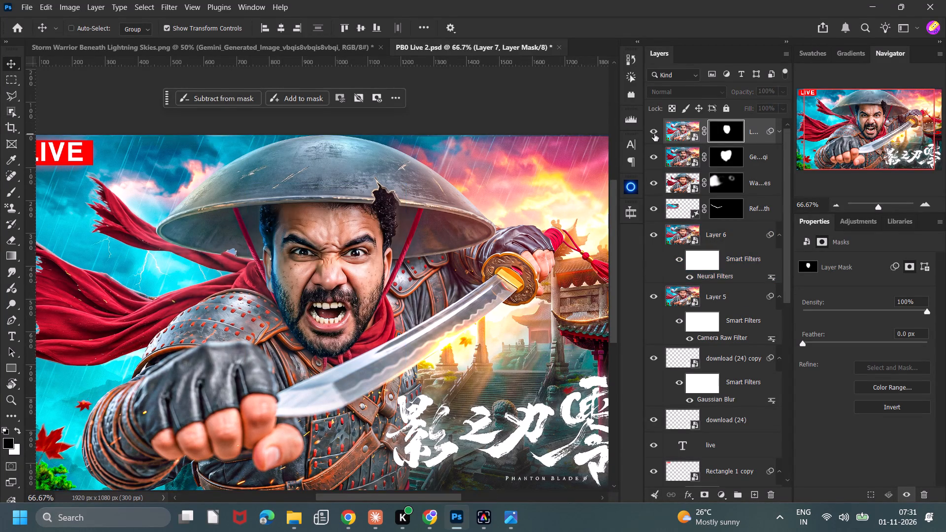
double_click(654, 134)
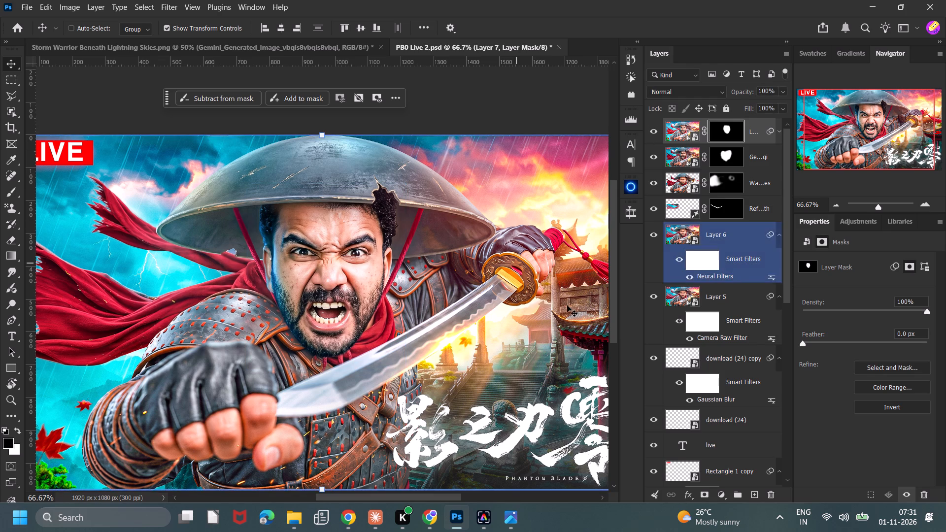
Add a Curves adjustment layer above all layers and darken the RGB midtones with a point at input 154, output 99.
click(724, 493)
click(741, 310)
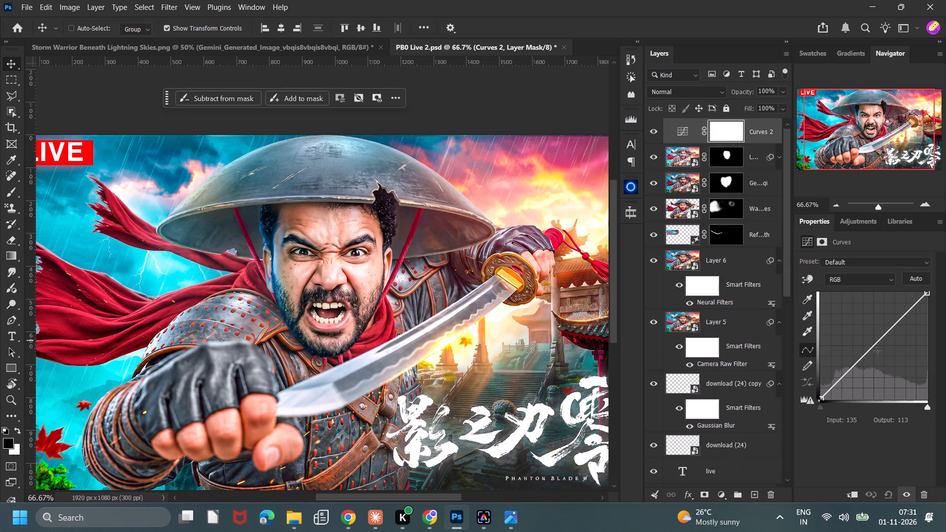
drag(876, 349, 885, 358)
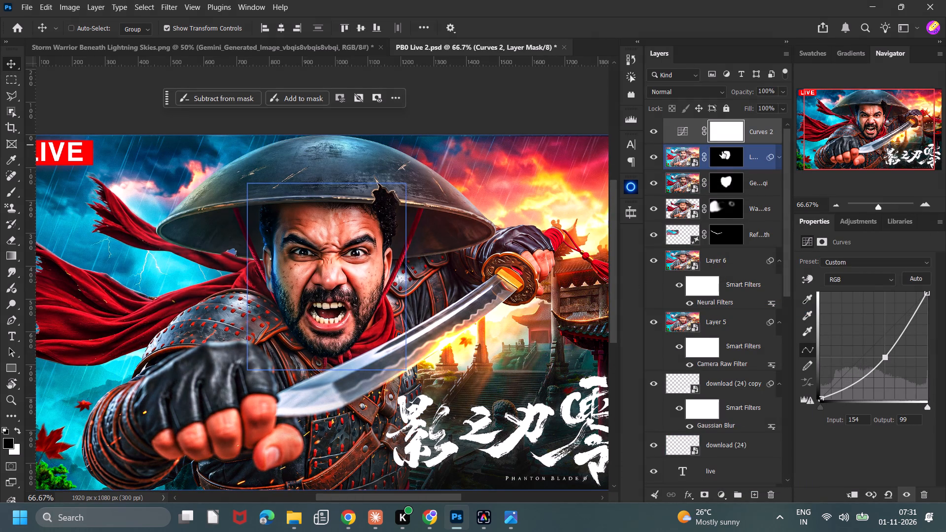
Fill the Curves adjustment's mask with black to hide the darkening.
key(alt+BackSpace)
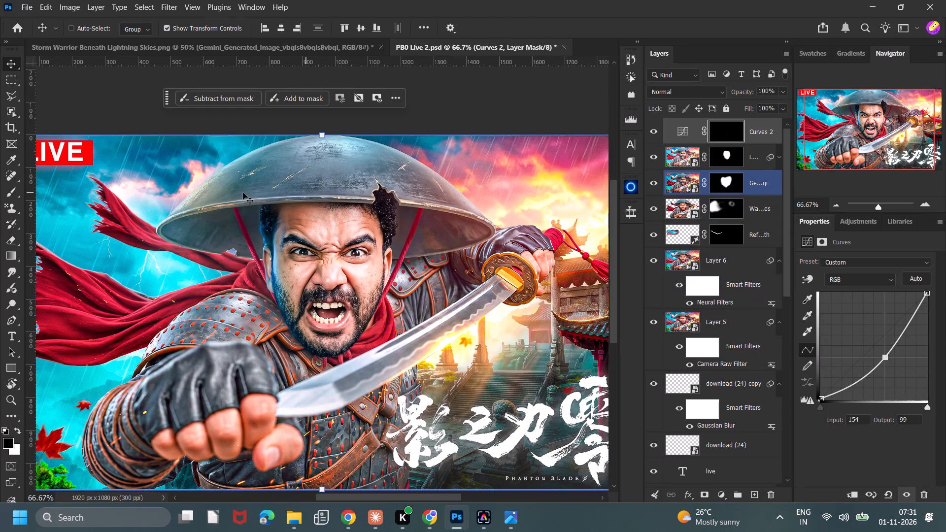
Set up the Brush with white foreground at a size of 8 px for fine painting on the face.
key(b)
key(x)
key(ctrl+equal)
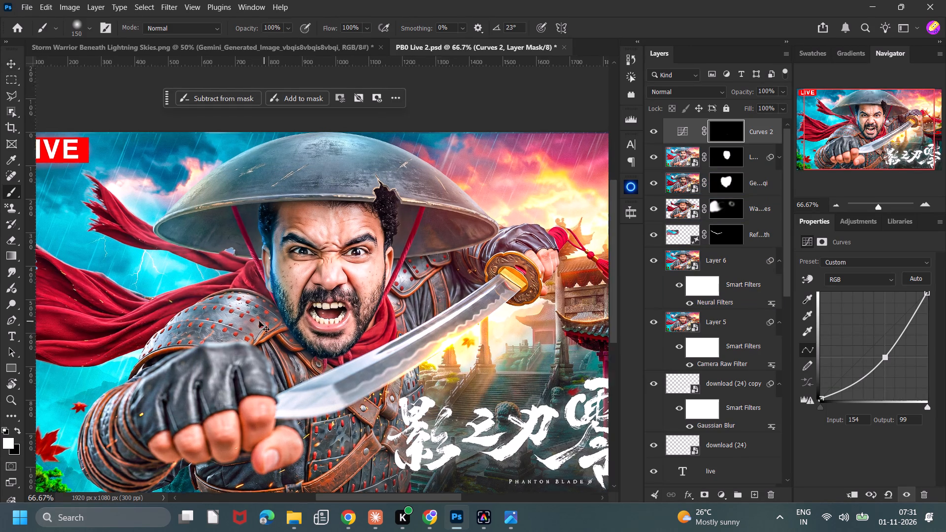
key(ctrl+equal)
scroll(226, 311, up, 7)
key(bracketleft)
key(bracketleft)
key(bracketleft)
key(bracketleft)
key(bracketleft)
key(bracketleft)
key(bracketleft)
key(bracketleft)
key(bracketleft)
key(bracketleft)
key(bracketleft)
key(bracketleft)
key(bracketleft)
key(bracketleft)
key(bracketleft)
key(bracketleft)
key(bracketleft)
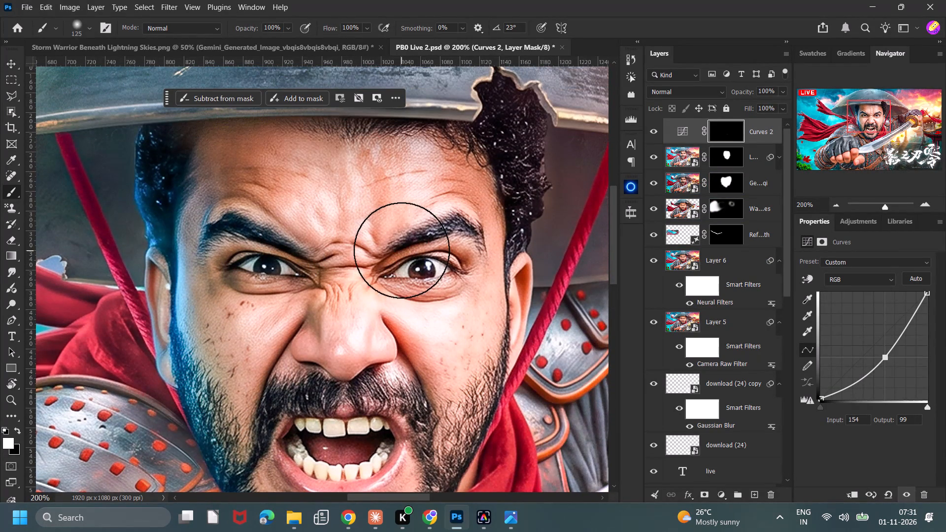
key(bracketleft)
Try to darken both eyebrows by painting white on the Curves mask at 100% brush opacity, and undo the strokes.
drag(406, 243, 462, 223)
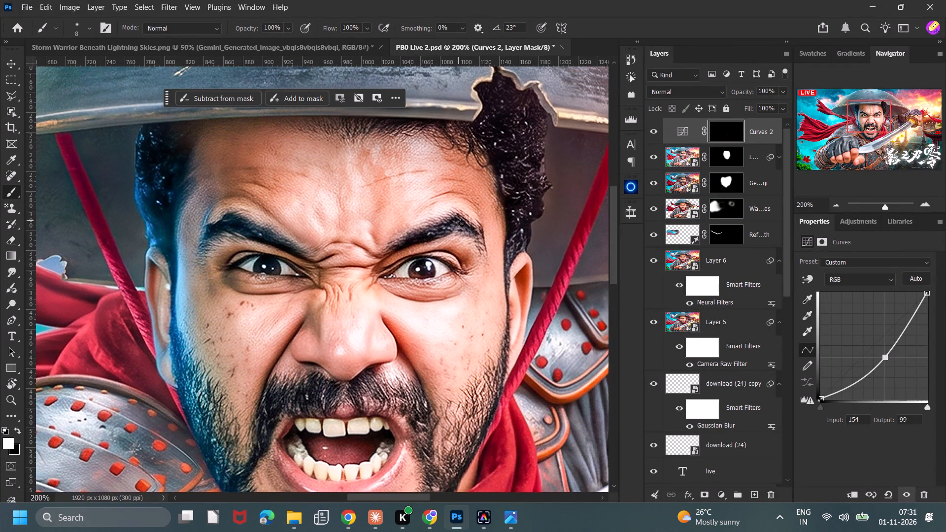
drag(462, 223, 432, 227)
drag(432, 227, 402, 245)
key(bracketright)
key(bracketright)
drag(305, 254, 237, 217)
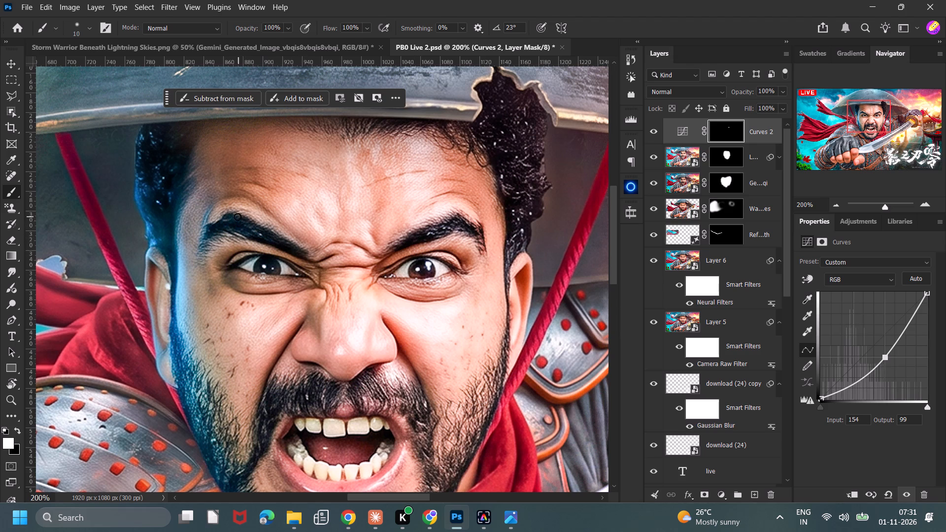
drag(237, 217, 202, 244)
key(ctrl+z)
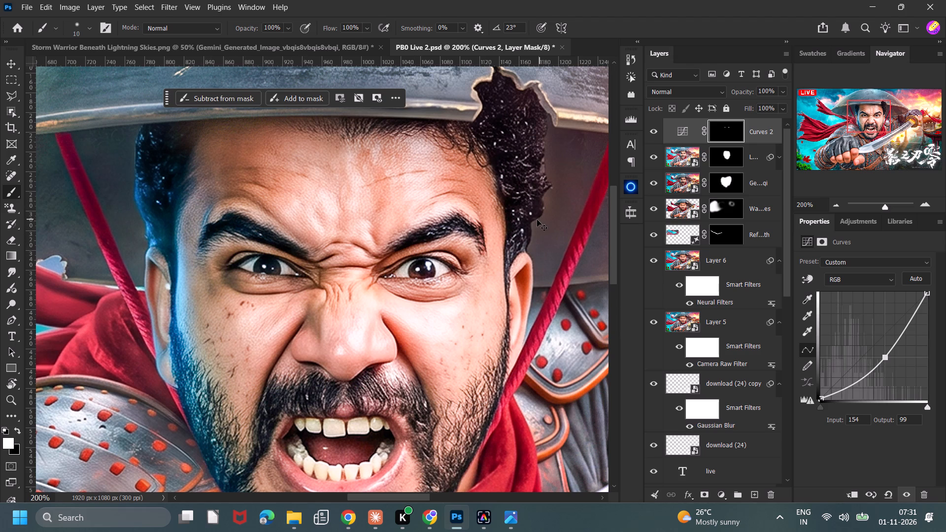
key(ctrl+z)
Darken both eyebrows on the Curves mask at 53% brush opacity, using 15 px for one and 25 px for the other.
drag(249, 27, 219, 35)
key(bracketright)
key(bracketright)
key(bracketright)
key(bracketright)
key(bracketleft)
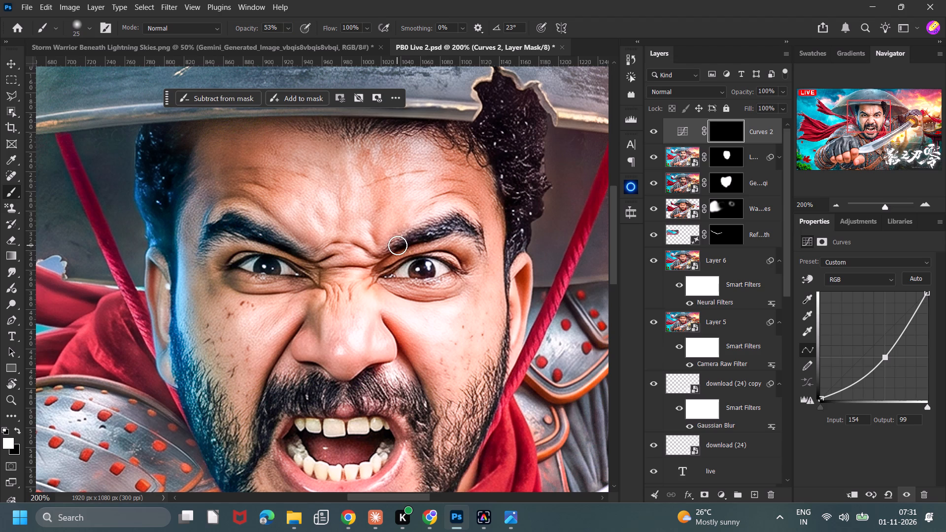
key(bracketleft)
key(bracketleft)
drag(398, 245, 481, 246)
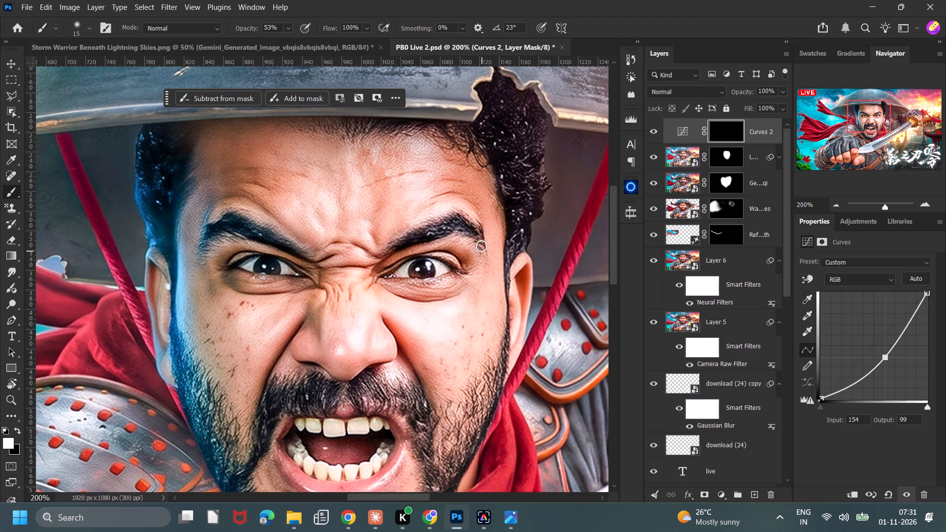
drag(481, 246, 388, 246)
key(bracketright)
key(bracketright)
drag(299, 249, 258, 225)
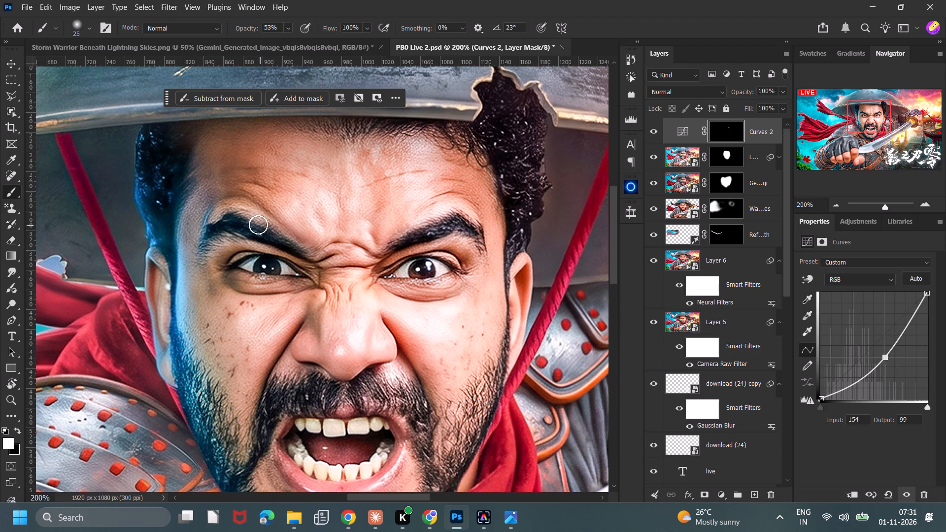
drag(258, 225, 215, 229)
Darken the irises of both eyes on the Curves mask with a soft brush of up to 30 px.
key(bracketleft)
key(bracketright)
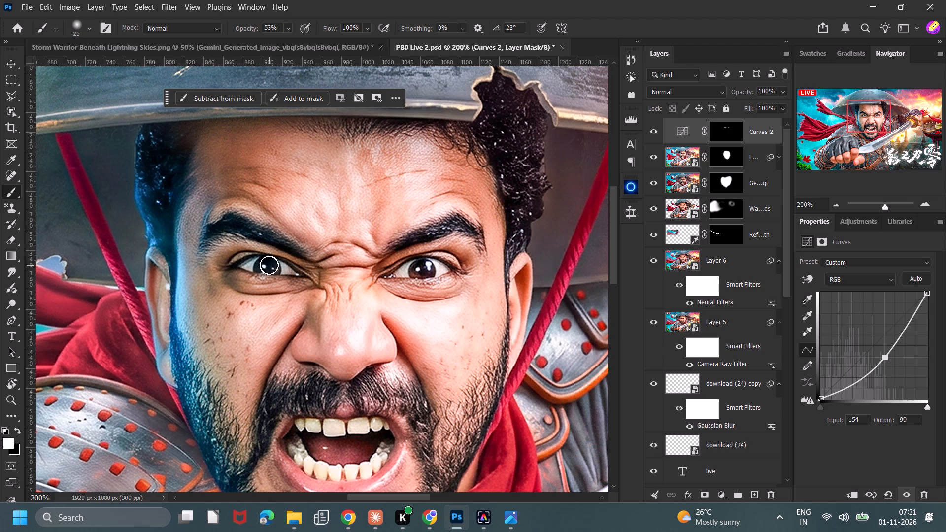
key(bracketright)
triple_click(269, 265)
key(bracketleft)
click(424, 271)
key(bracketright)
triple_click(424, 270)
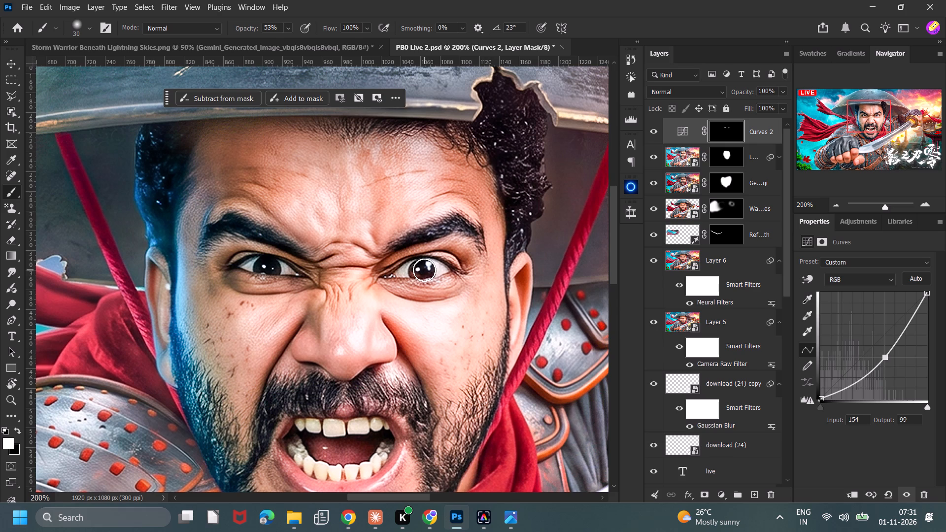
Darken the beard down both cheeks and jaw sides on the Curves mask with a 35 px brush at 45% opacity.
scroll(491, 352, down, 8)
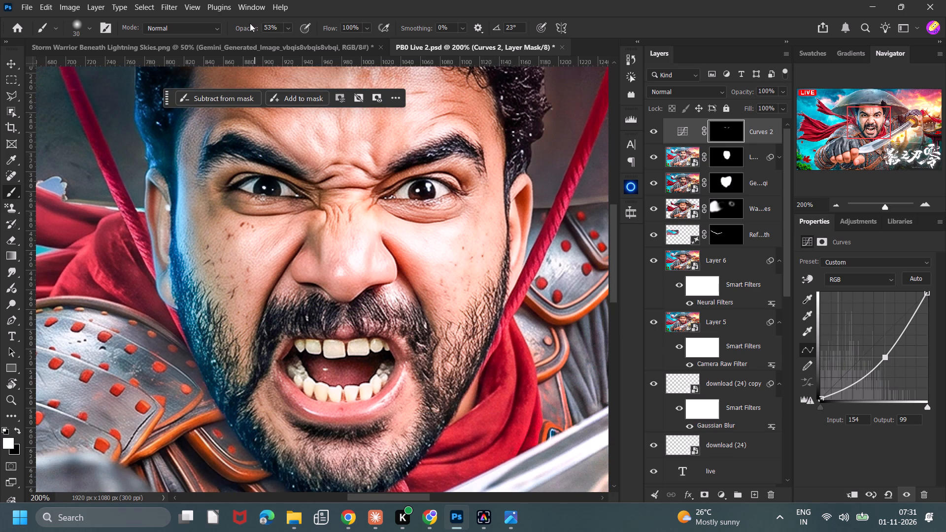
drag(241, 26, 236, 28)
scroll(414, 299, down, 4)
key(bracketright)
drag(497, 245, 461, 343)
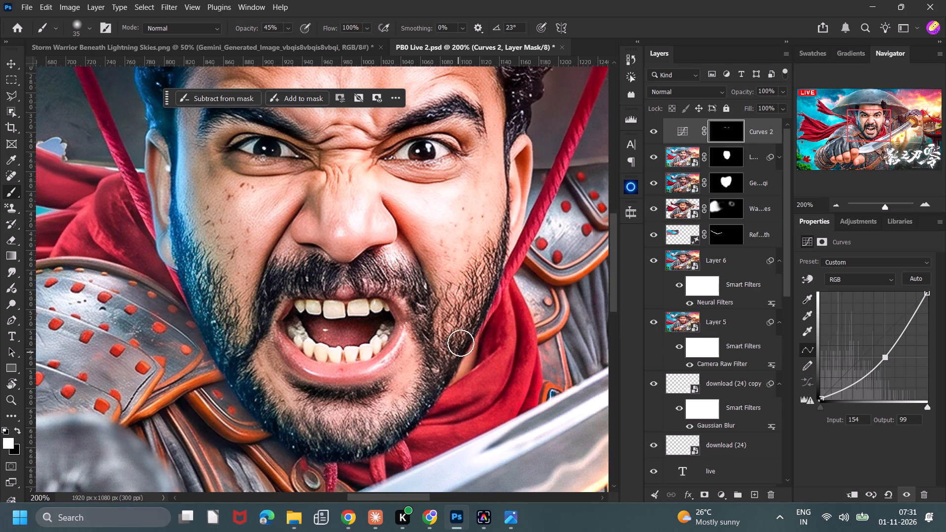
drag(461, 343, 214, 331)
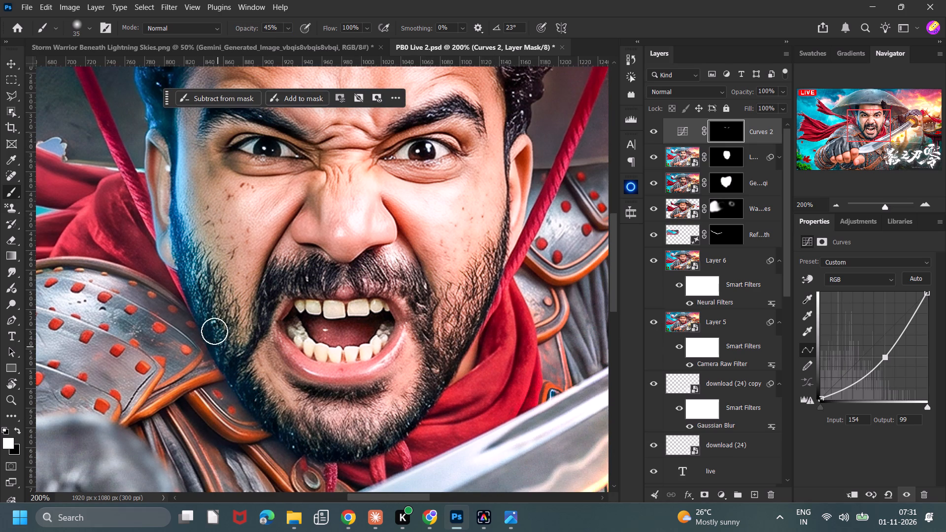
drag(214, 331, 237, 355)
Darken the moustache and the beard around the mouth corners on the Curves mask with a 20 px brush.
key(bracketleft)
key(bracketleft)
key(bracketleft)
drag(246, 352, 266, 317)
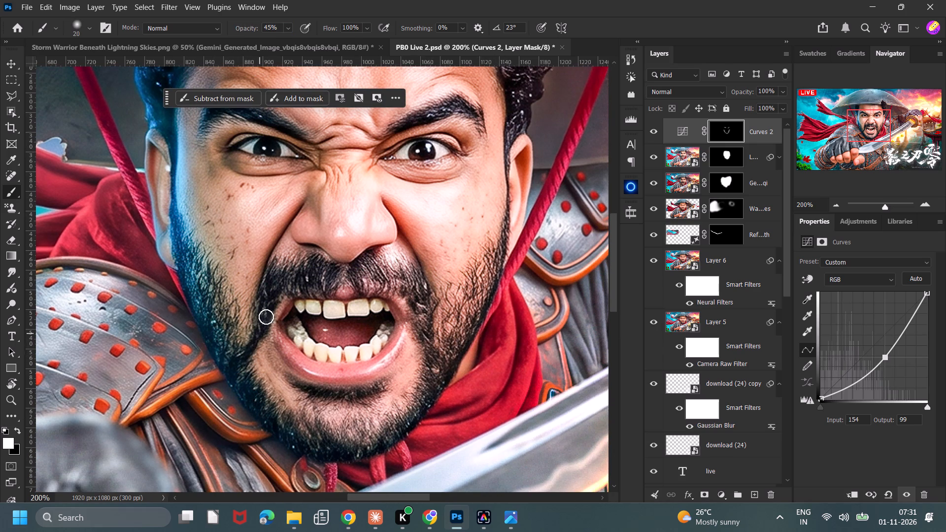
drag(266, 317, 325, 285)
drag(368, 273, 370, 286)
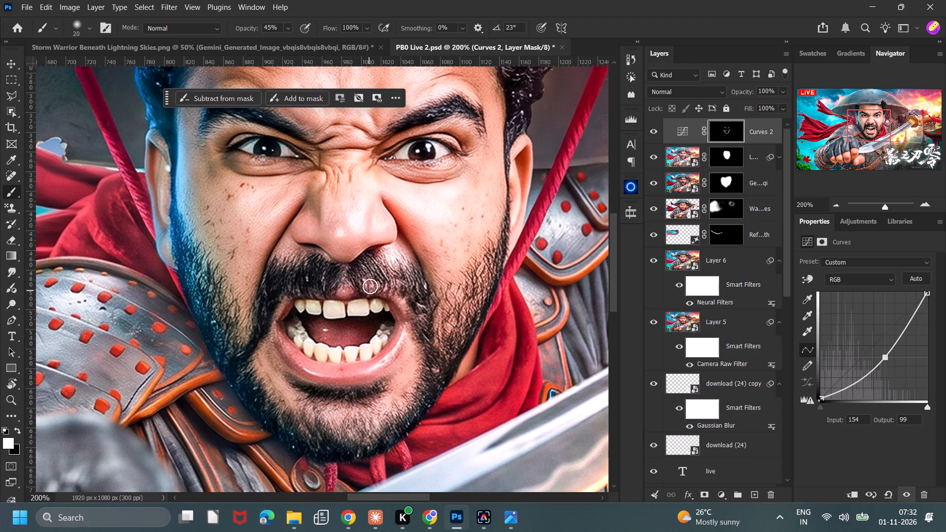
drag(370, 286, 436, 330)
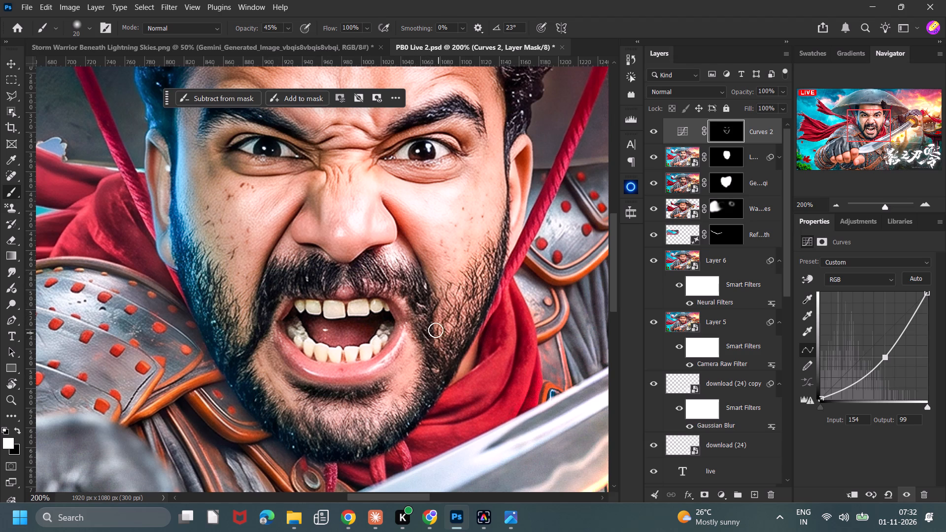
drag(436, 330, 421, 349)
Darken the beard along the jaw and chin with a 30 px brush and under the lower lip with 20 px.
key(bracketright)
key(bracketright)
drag(507, 214, 415, 417)
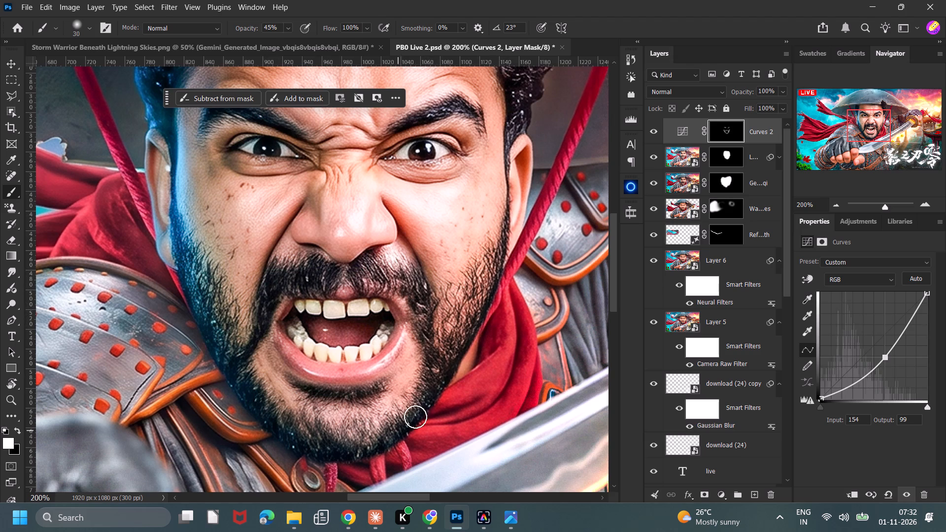
drag(415, 417, 340, 449)
key(bracketleft)
key(bracketleft)
drag(293, 382, 350, 390)
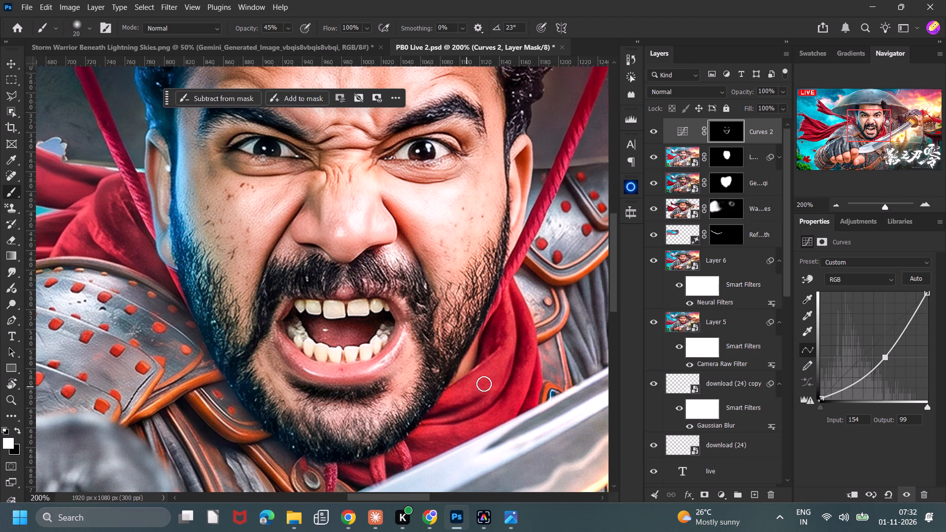
key(ctrl+minus)
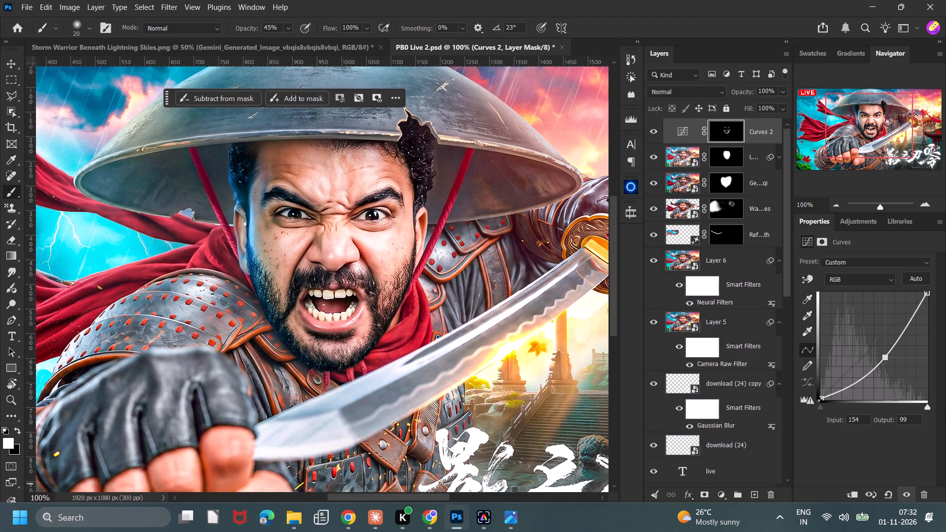
double_click(653, 128)
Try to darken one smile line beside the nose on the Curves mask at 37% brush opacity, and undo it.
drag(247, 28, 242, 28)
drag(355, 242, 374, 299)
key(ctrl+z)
Darken the smile lines on both sides of the nose on the Curves mask with the 20 px brush at 29% opacity.
drag(252, 26, 247, 27)
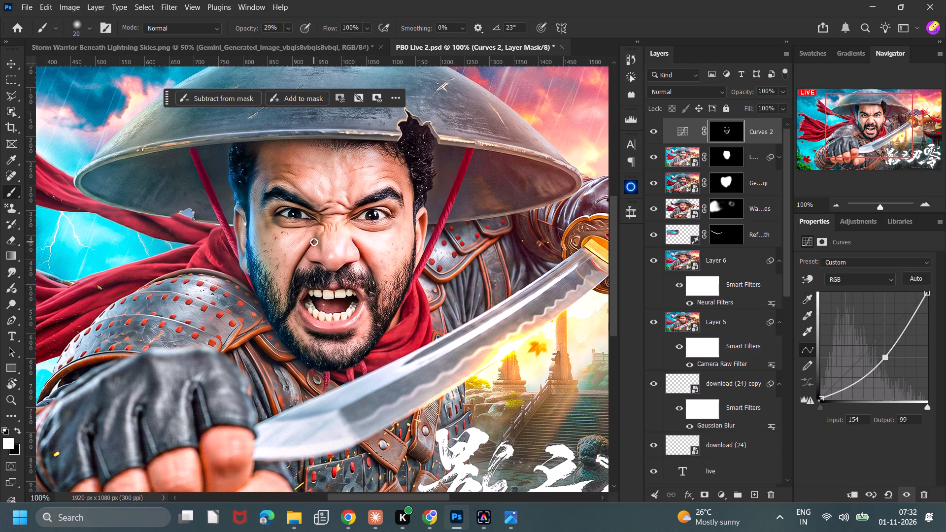
drag(314, 242, 296, 266)
drag(351, 242, 367, 282)
key(ctrl+z)
key(ctrl+z)
drag(313, 241, 285, 296)
drag(351, 243, 380, 299)
click(349, 271)
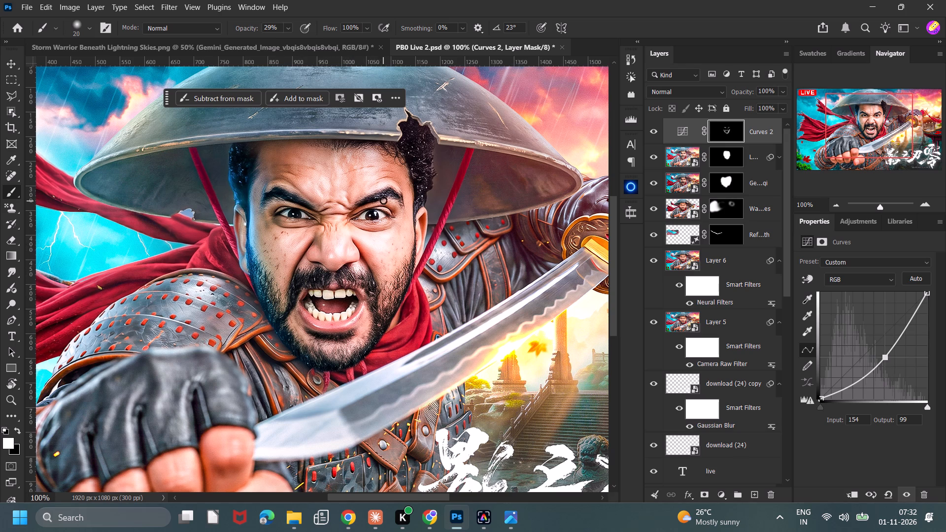
Darken the hair beside the subject's left temple on the Curves mask with the 20 px brush at 29% opacity.
scroll(390, 220, up, 2)
drag(431, 159, 428, 166)
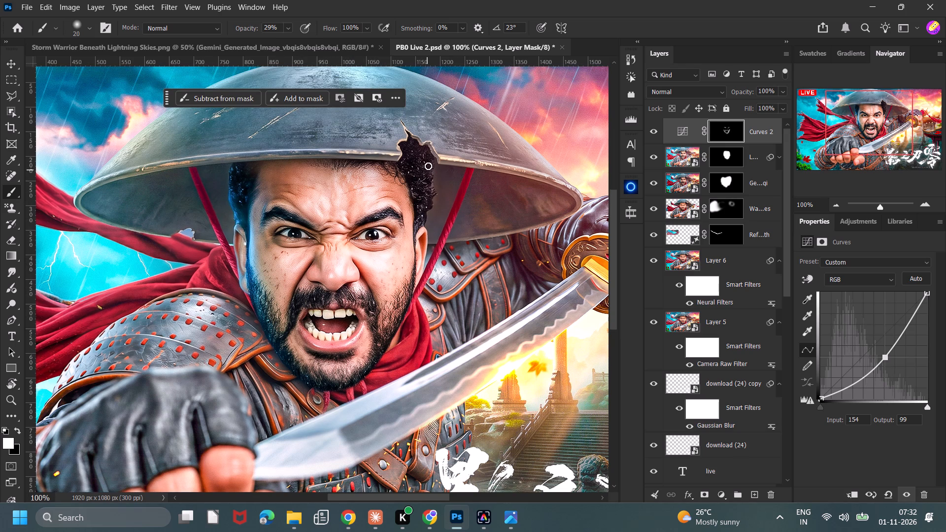
drag(428, 166, 433, 185)
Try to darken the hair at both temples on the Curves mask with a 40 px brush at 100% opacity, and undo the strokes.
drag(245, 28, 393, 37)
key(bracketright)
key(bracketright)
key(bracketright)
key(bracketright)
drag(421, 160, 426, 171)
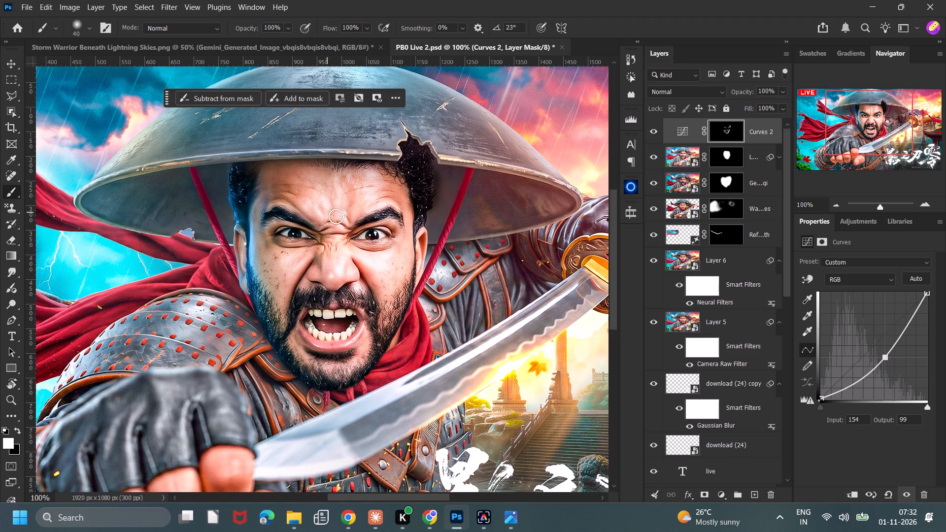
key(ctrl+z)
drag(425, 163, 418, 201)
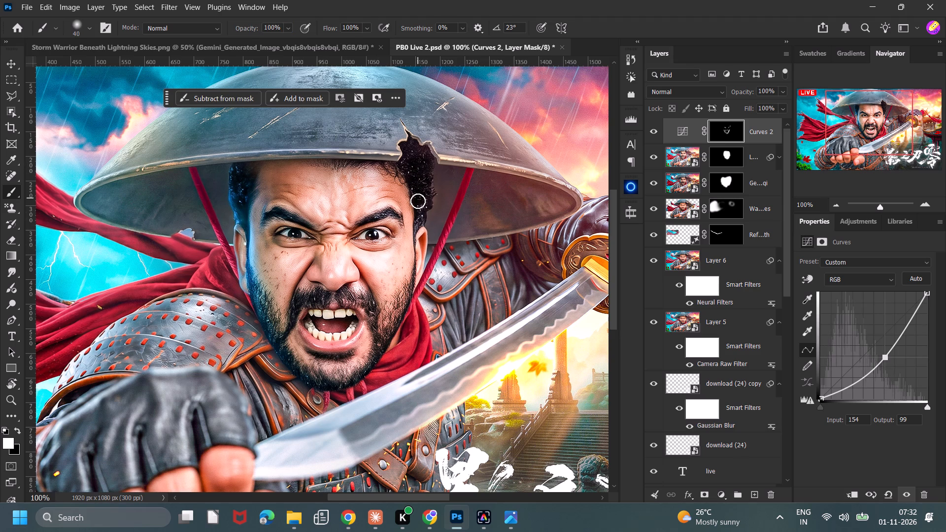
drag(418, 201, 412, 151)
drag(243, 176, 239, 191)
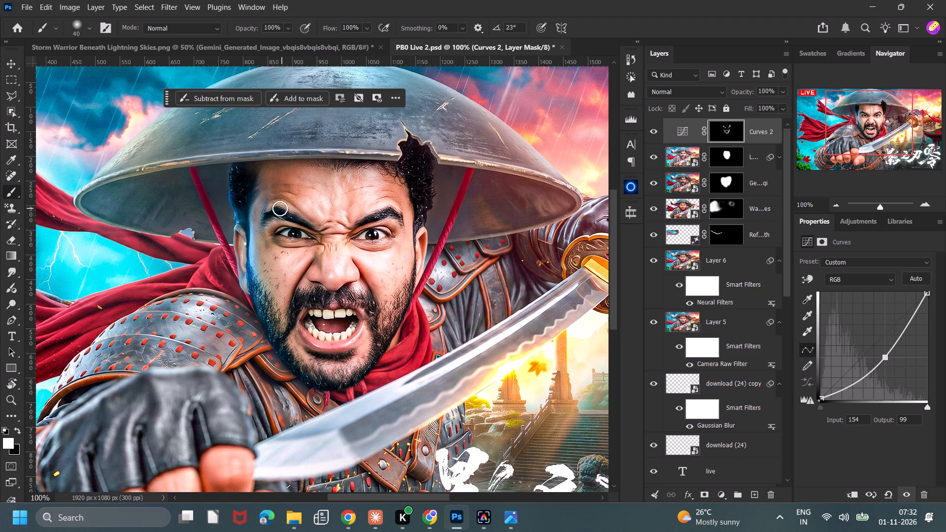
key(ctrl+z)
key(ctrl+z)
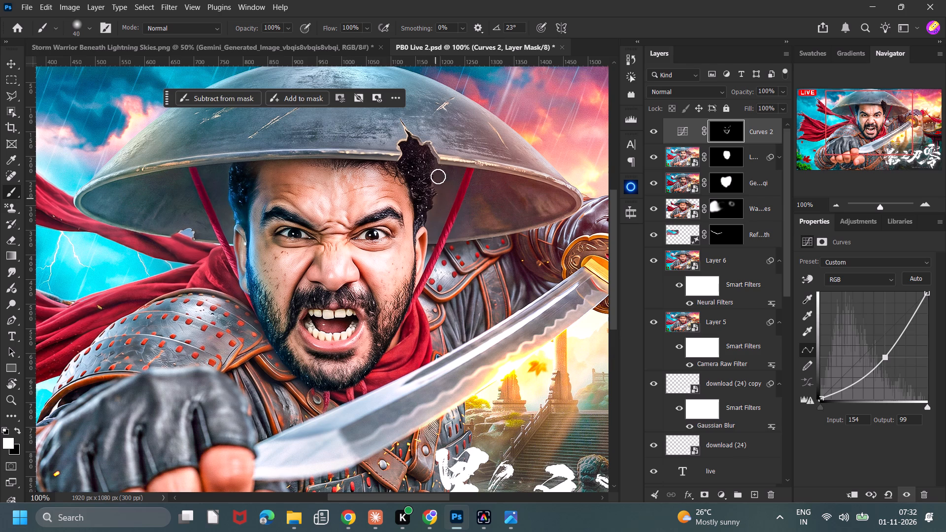
Add a Hue/Saturation adjustment layer above Curves 2 with Colorize enabled and Saturation set to 0.
key(ctrl+minus)
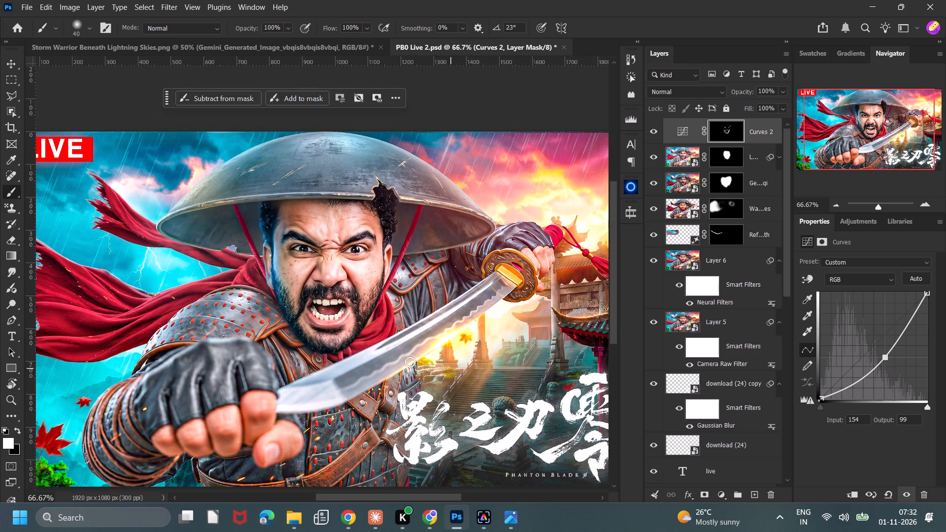
click(6, 64)
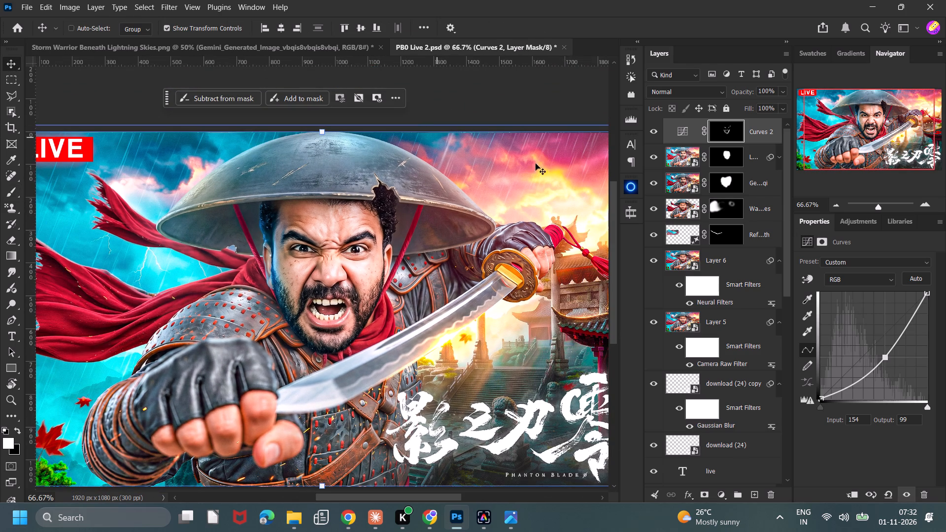
click(685, 131)
click(720, 493)
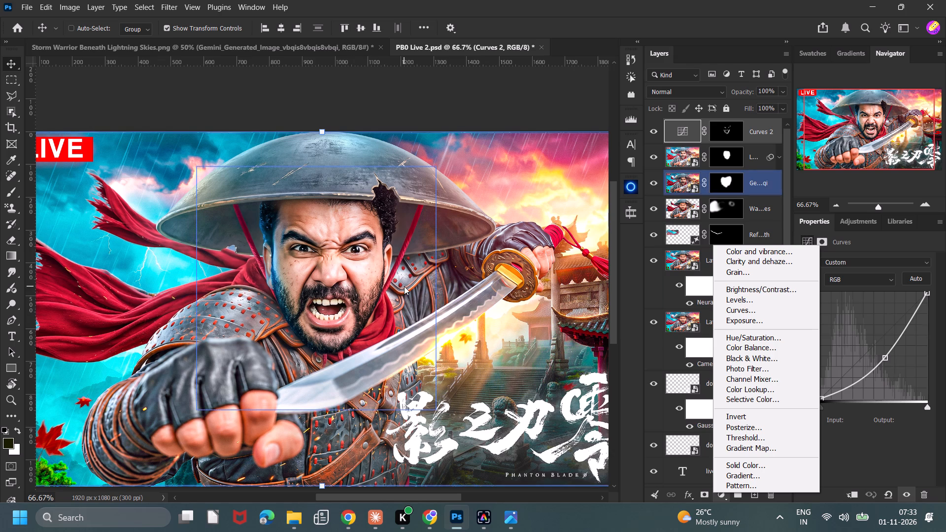
click(715, 496)
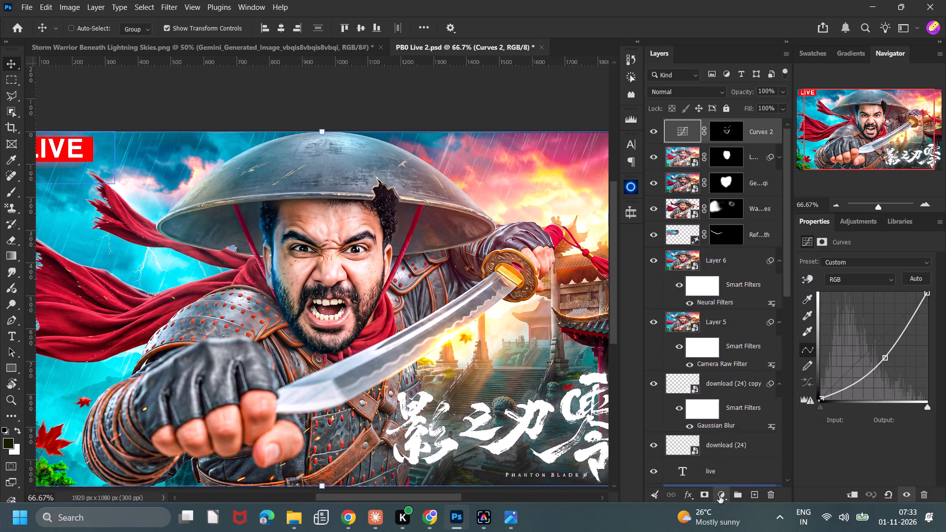
click(719, 496)
click(760, 344)
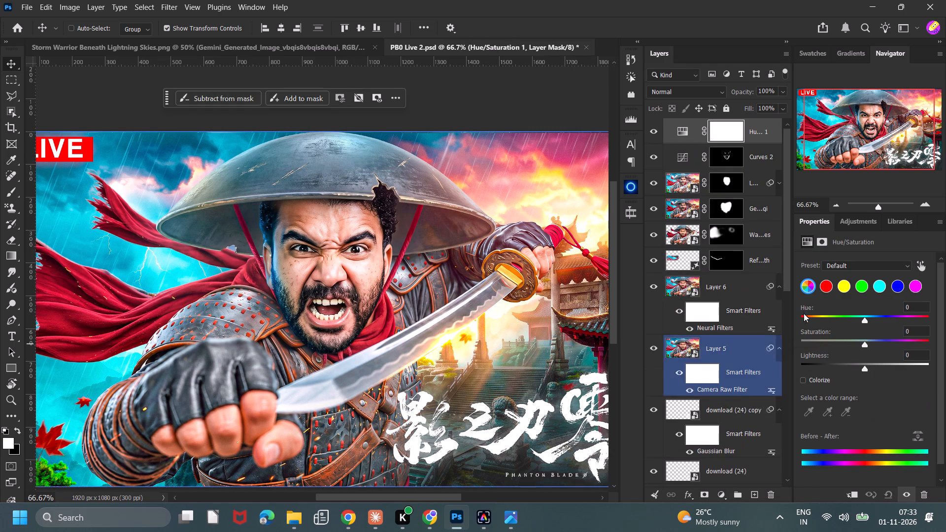
click(807, 375)
click(809, 380)
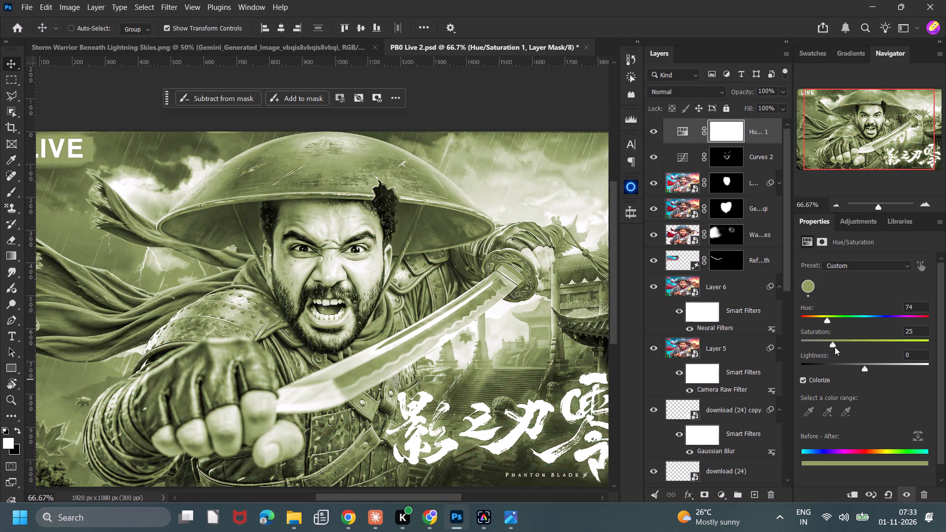
drag(828, 343, 576, 370)
Fill the Hue/Saturation layer's mask with black.
key(x)
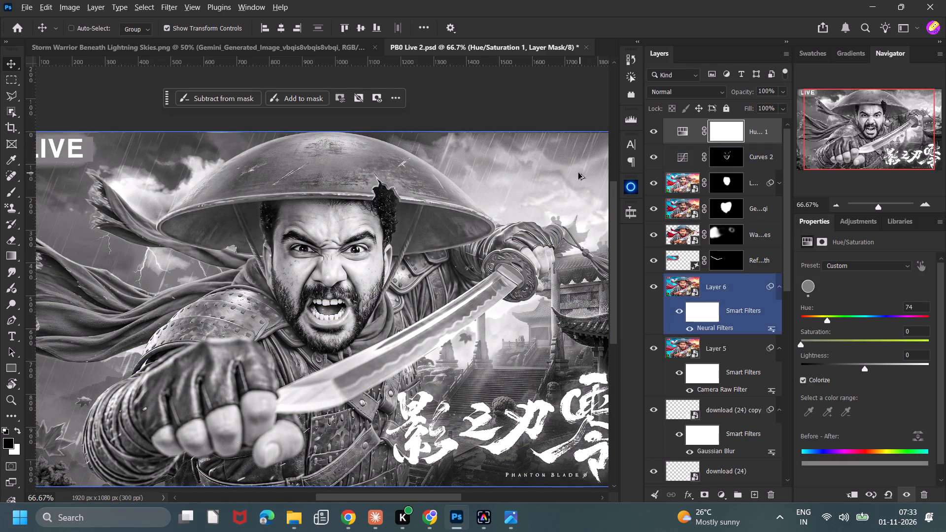
key(alt+BackSpace)
Paint the white of the subject's left eye in white on the Hue/Saturation mask with a 3 px brush, and compare before and after.
key(ctrl+equal)
key(ctrl+equal)
key(ctrl+equal)
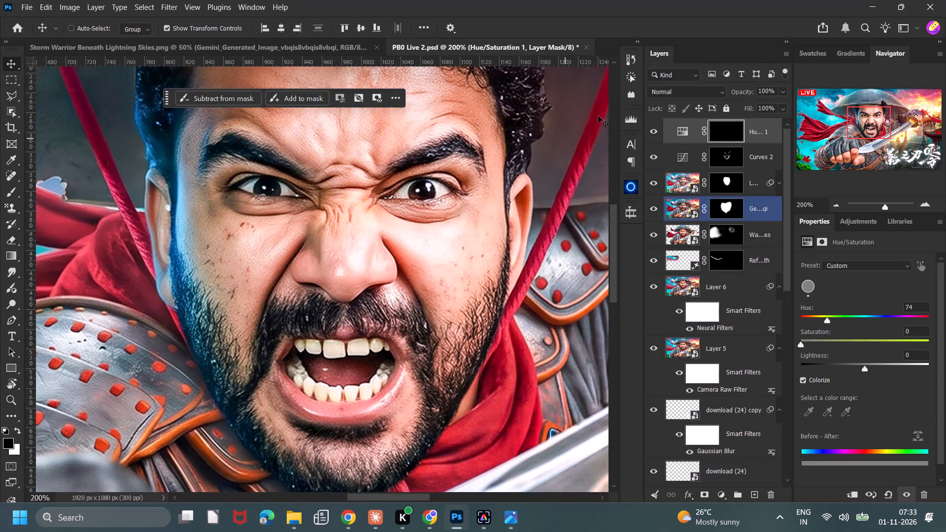
scroll(599, 115, up, 7)
key(b)
key(x)
key(bracketleft)
key(bracketleft)
key(bracketleft)
key(bracketleft)
key(bracketleft)
key(bracketleft)
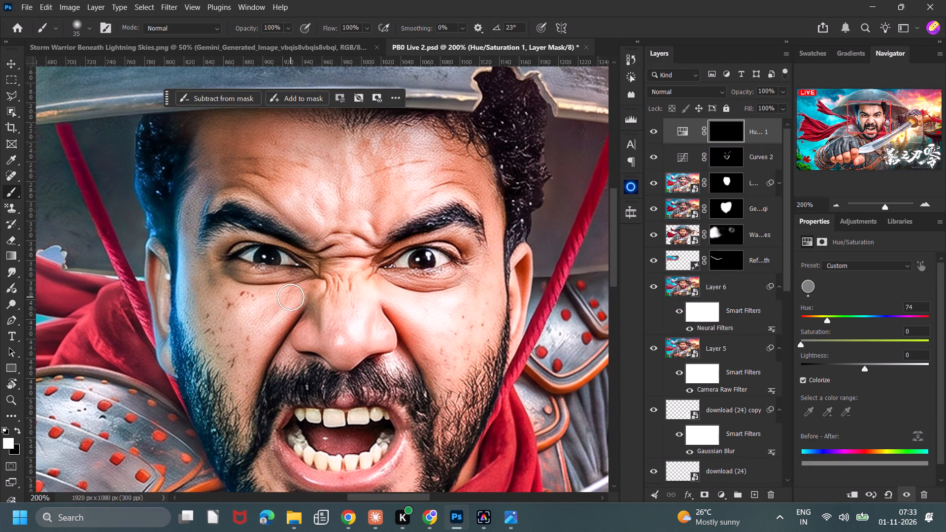
key(ctrl+equal)
key(ctrl+equal)
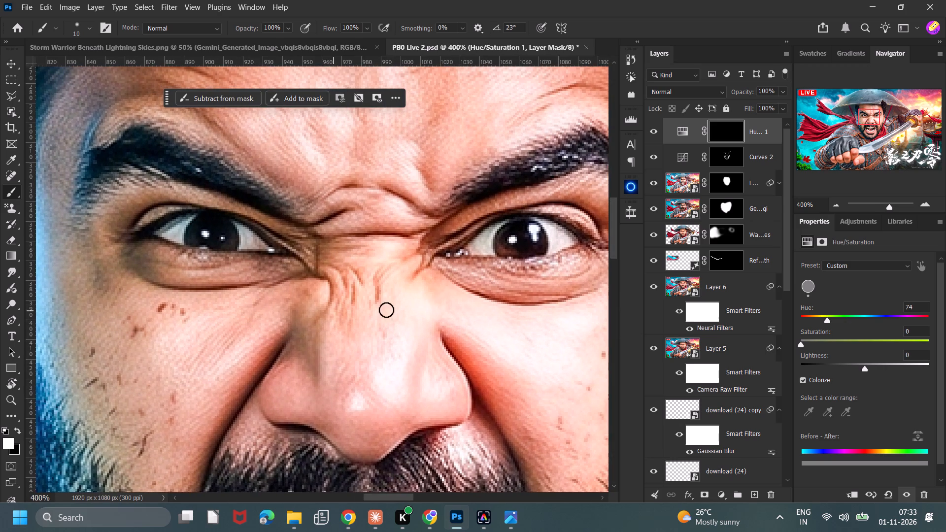
key(bracketleft)
key(bracketleft)
key(bracketleft)
key(bracketleft)
key(bracketleft)
key(bracketleft)
key(bracketleft)
drag(505, 223, 473, 246)
drag(473, 246, 500, 226)
drag(500, 226, 547, 226)
drag(547, 226, 574, 239)
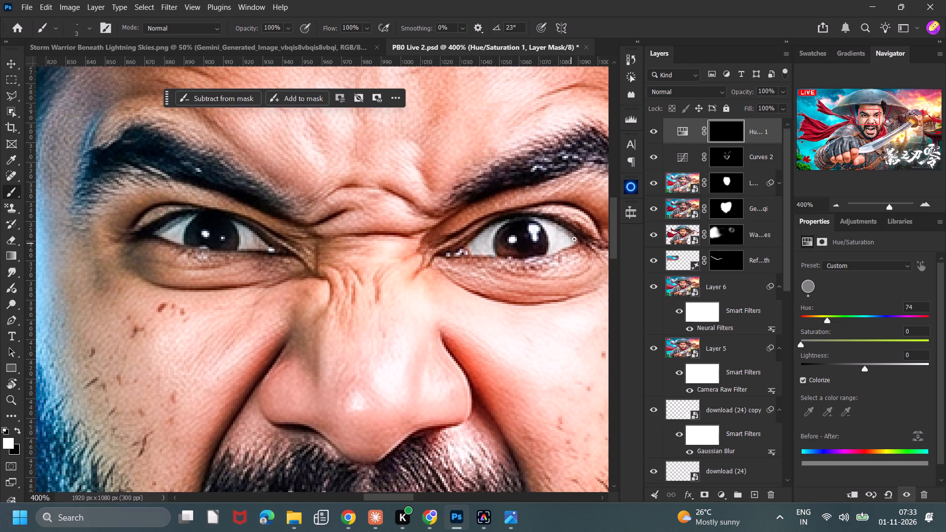
drag(574, 239, 552, 233)
double_click(657, 132)
Fill in the remaining white of the subject's left eye on the Hue/Saturation mask with 6 px and 4 px brushes.
key(bracketright)
key(bracketright)
key(bracketright)
drag(557, 234, 557, 235)
drag(557, 235, 565, 241)
key(bracketleft)
key(bracketleft)
drag(491, 251, 485, 236)
Paint the white of the subject's right eye in white on the Hue/Saturation mask with 6 px and 4 px brushes.
key(bracketright)
key(bracketright)
drag(241, 230, 256, 243)
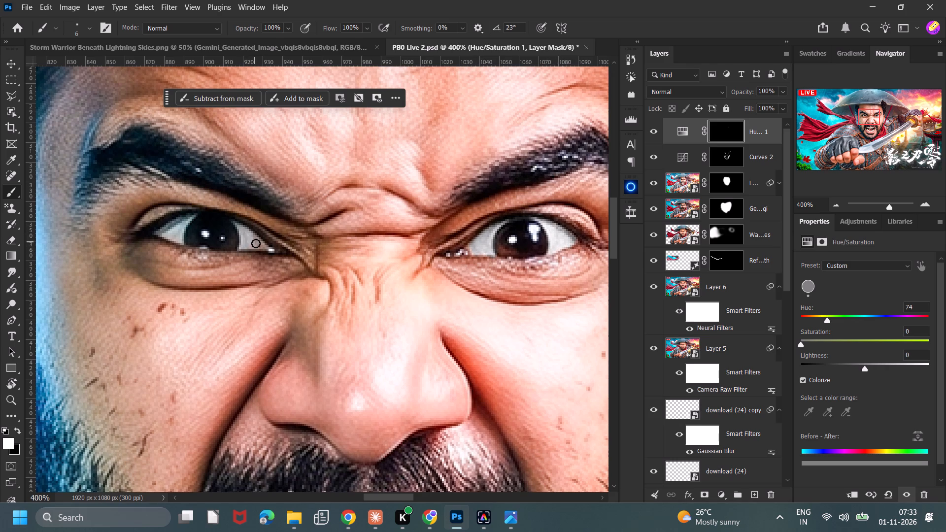
drag(256, 243, 263, 247)
key(bracketleft)
key(bracketleft)
key(bracketleft)
drag(267, 246, 254, 244)
drag(254, 244, 249, 242)
key(bracketright)
key(bracketright)
drag(189, 220, 168, 229)
drag(168, 229, 182, 222)
Stamp all visible layers into a new merged layer at the top of the stack.
key(ctrl+minus)
key(ctrl+minus)
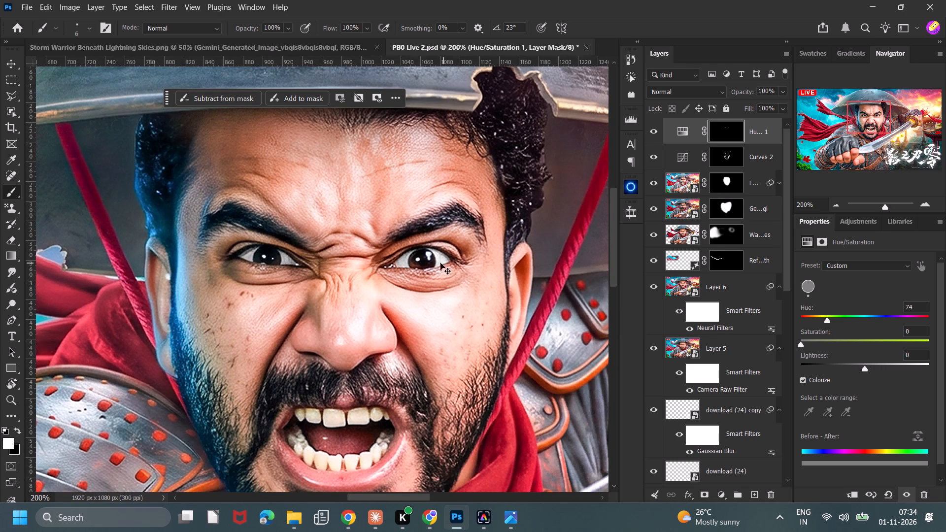
key(ctrl+alt+shift+e)
right_click(713, 134)
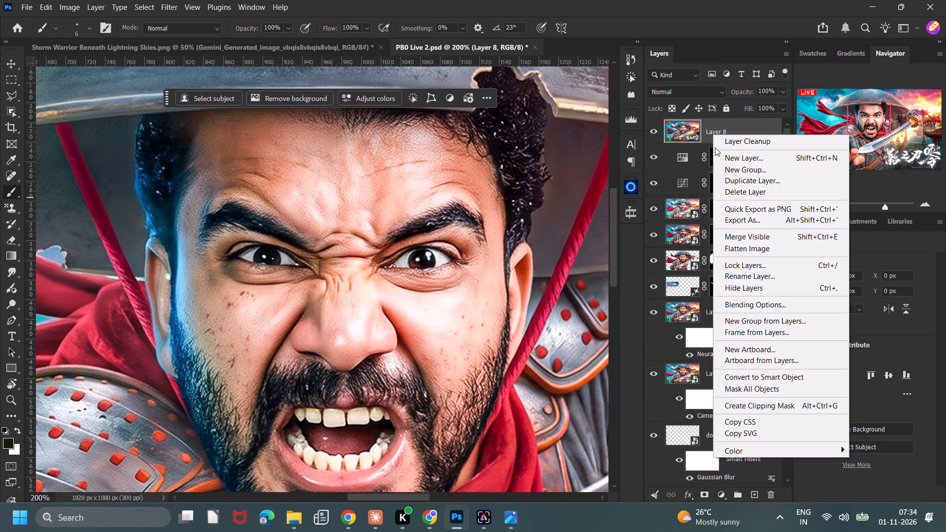
click(673, 128)
Remove the dark spots on the upper part of the subject's left cheek using the Spot Healing Brush at 10 px.
key(b)
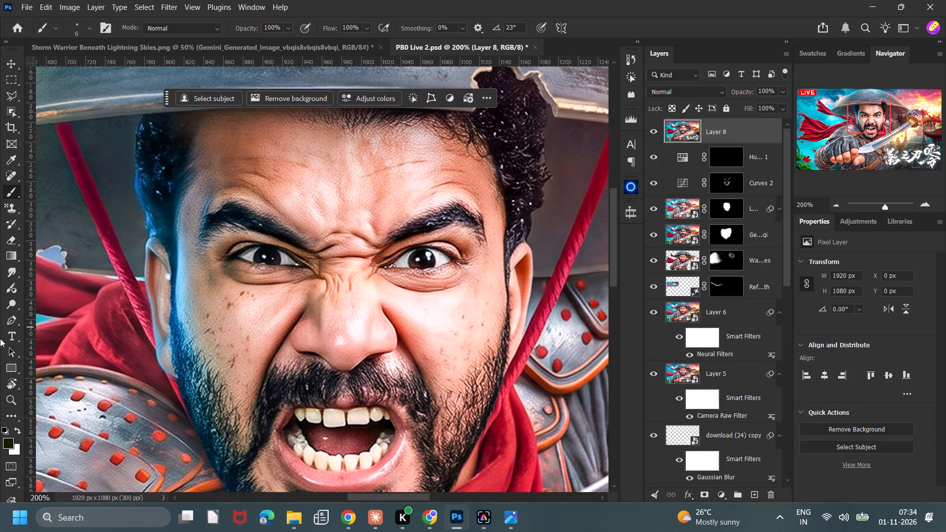
click(12, 171)
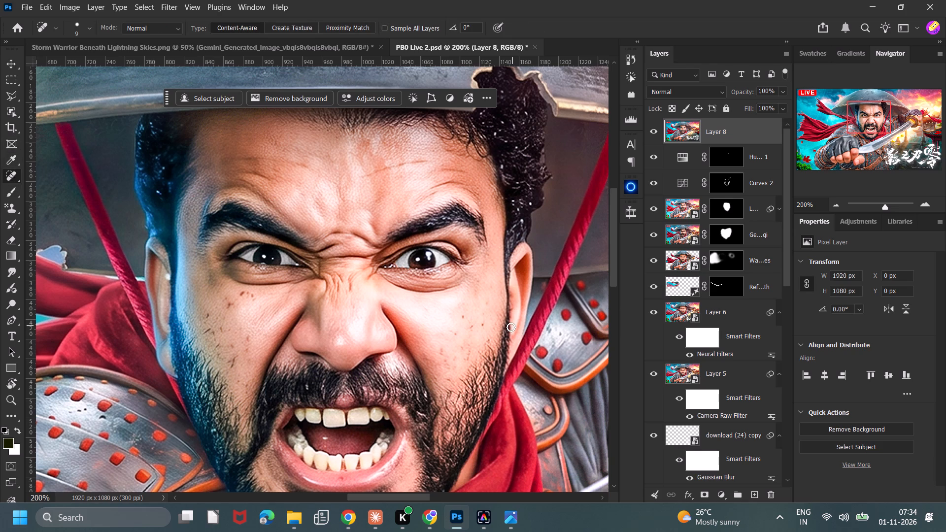
scroll(485, 316, down, 3)
key(bracketright)
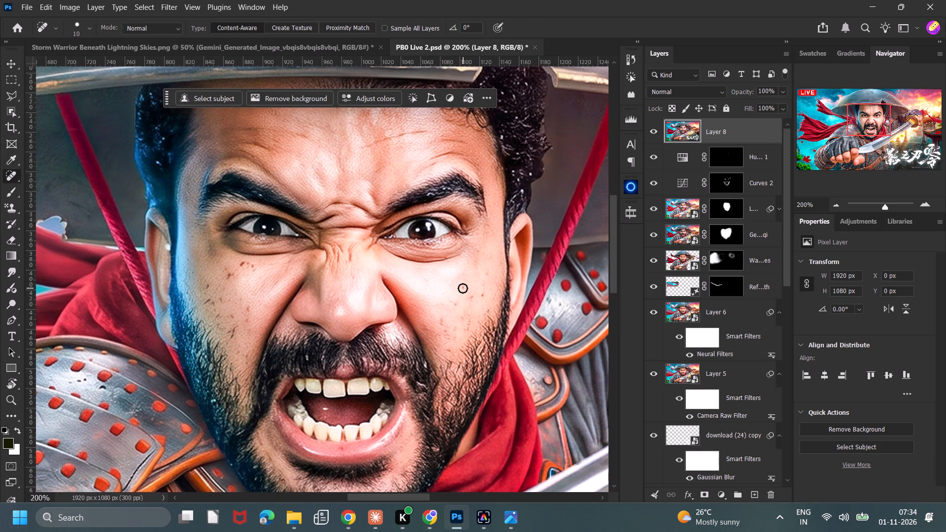
click(463, 287)
click(482, 295)
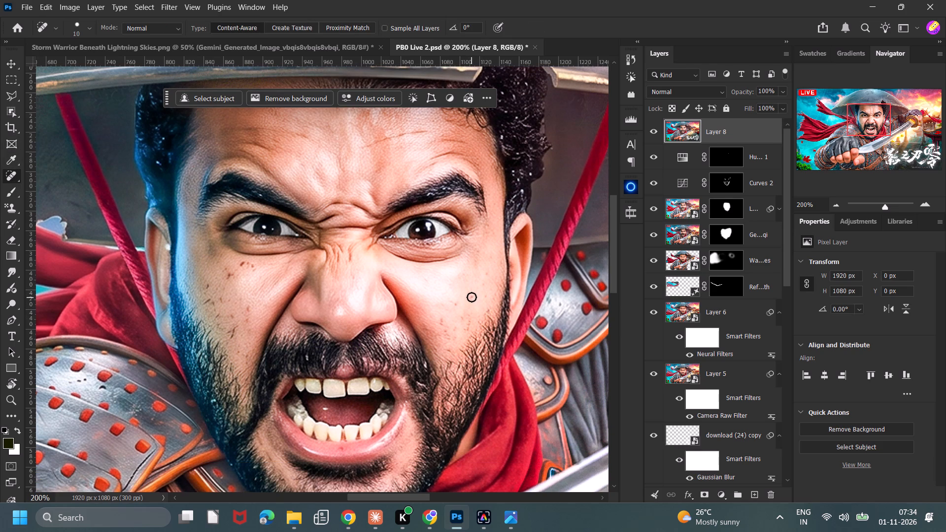
click(472, 297)
click(454, 305)
Heal the spots on the subject's lower left cheek, between nose and beard, with 15 px and 10 px Spot Healing brushes.
key(bracketright)
click(441, 321)
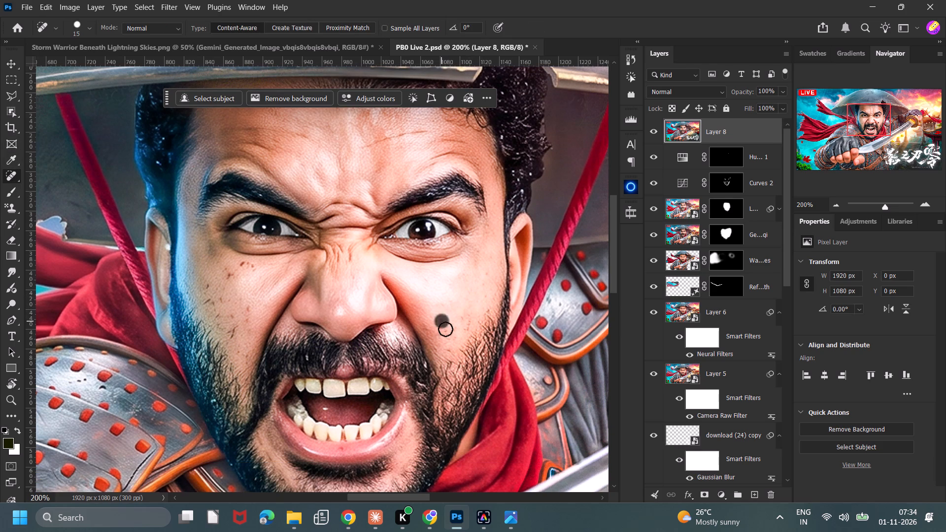
key(bracketleft)
click(444, 331)
click(450, 337)
click(449, 349)
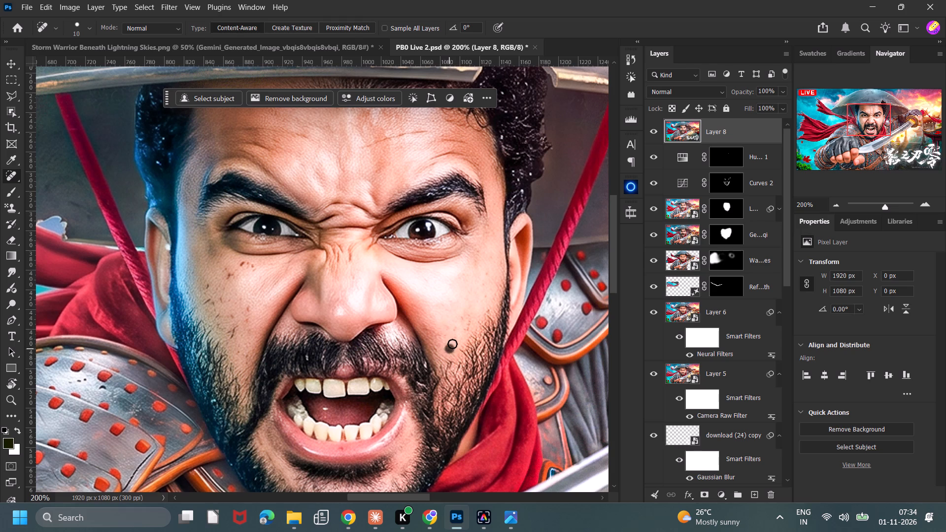
click(463, 318)
click(454, 328)
click(456, 336)
drag(449, 327, 449, 332)
Heal the spots along the outer edge of the subject's left cheek, above the beard, with the 10 px brush.
click(485, 297)
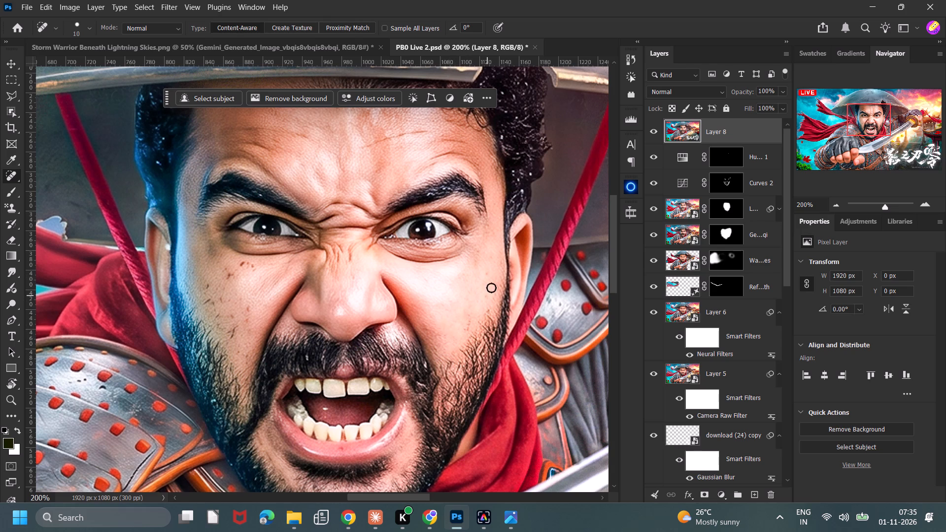
click(487, 274)
click(485, 298)
click(486, 273)
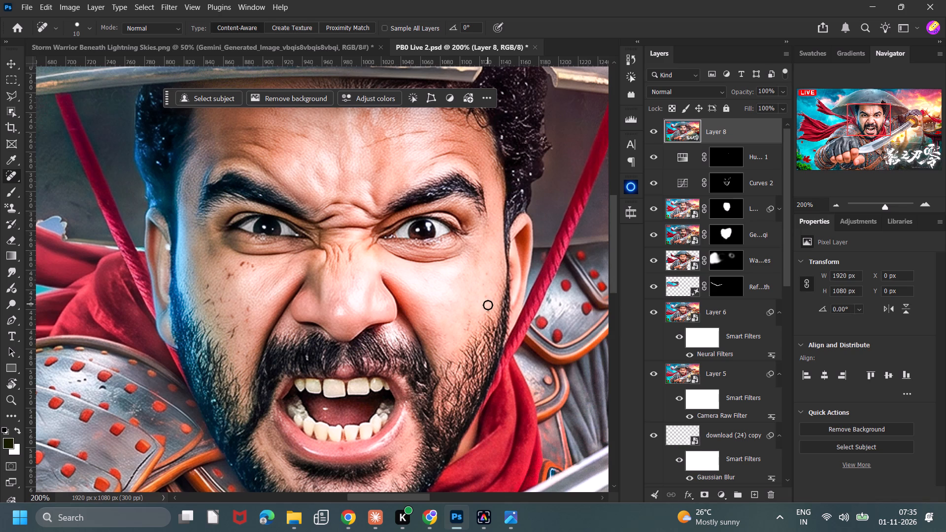
click(486, 295)
click(485, 274)
Heal the spots below the subject's right eye with Spot Healing brushes between 10 px and 20 px.
key(bracketright)
click(242, 264)
key(bracketleft)
click(251, 266)
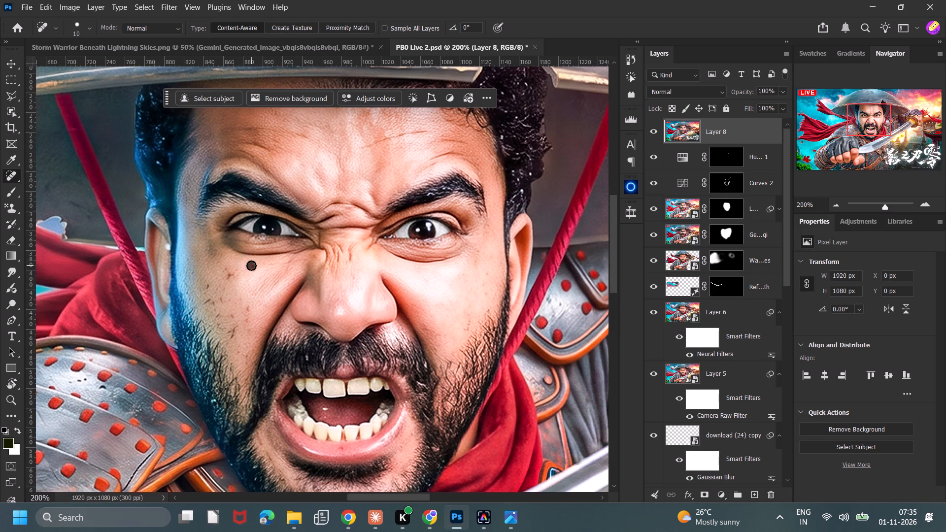
click(230, 274)
key(bracketright)
key(bracketright)
click(253, 272)
key(bracketleft)
click(225, 269)
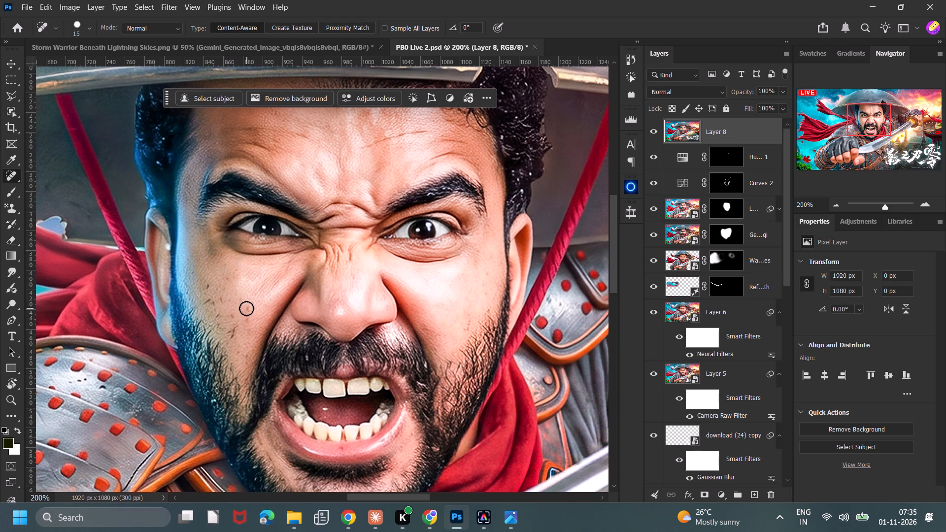
Heal the spots on the middle and outer part of the subject's right cheek with 15 px and 10 px brushes.
click(247, 308)
key(bracketleft)
key(bracketright)
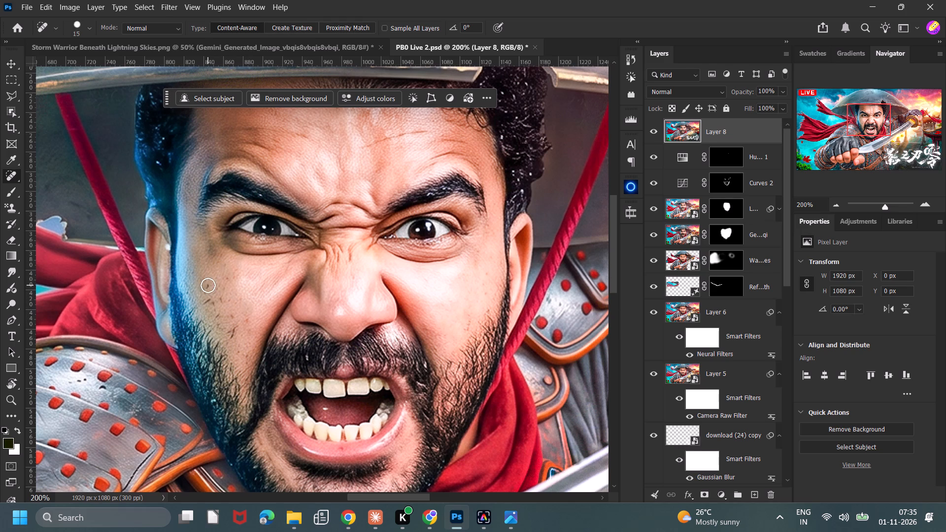
click(208, 285)
key(bracketleft)
click(219, 298)
Touch up two more marks on the outer part of the subject's left cheek with the 10 px Spot Healing Brush.
scroll(387, 345, up, 7)
scroll(387, 345, down, 10)
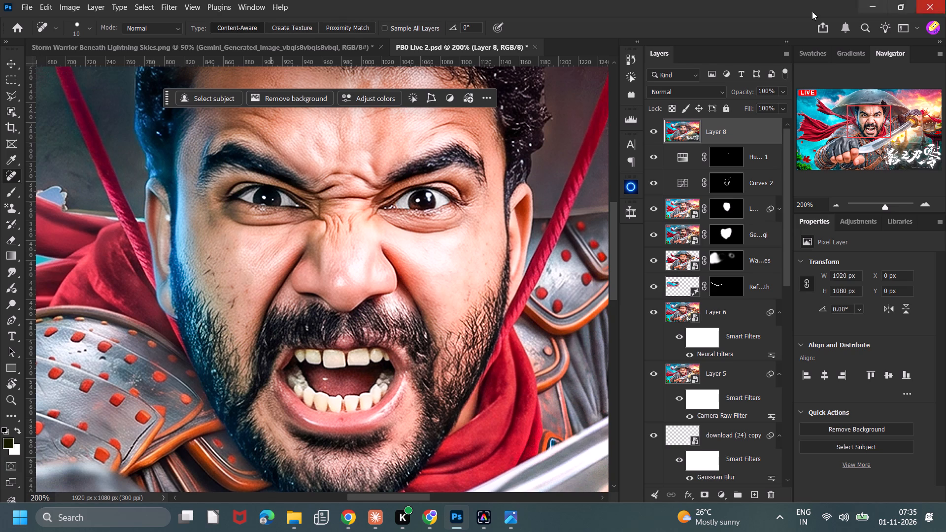
scroll(432, 233, up, 6)
scroll(363, 204, down, 6)
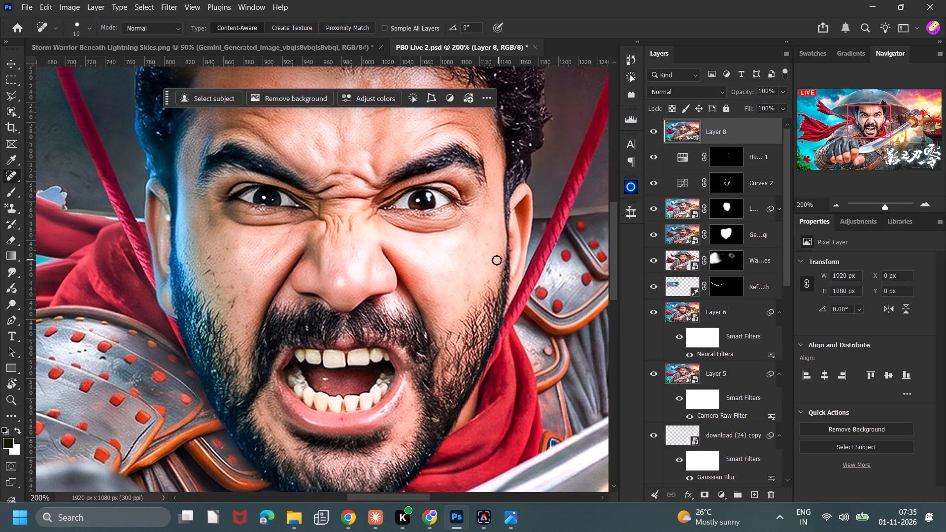
click(487, 245)
click(476, 221)
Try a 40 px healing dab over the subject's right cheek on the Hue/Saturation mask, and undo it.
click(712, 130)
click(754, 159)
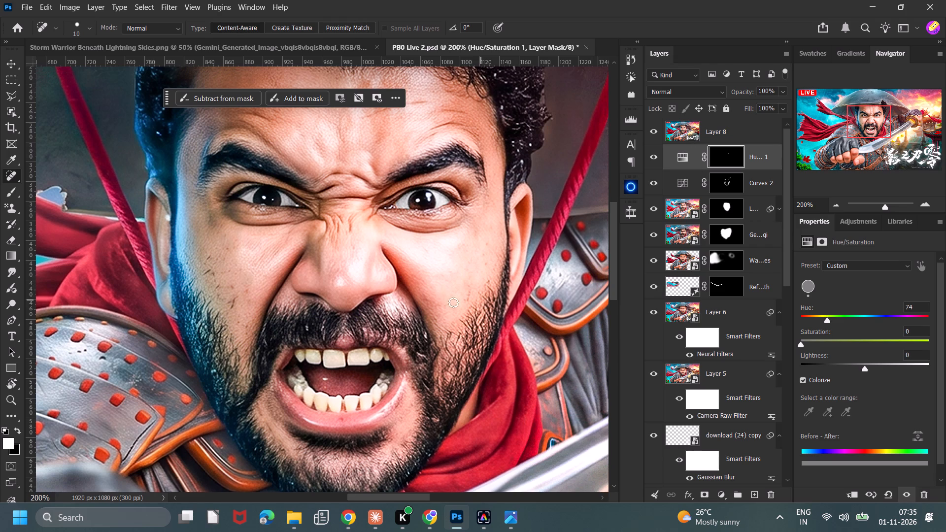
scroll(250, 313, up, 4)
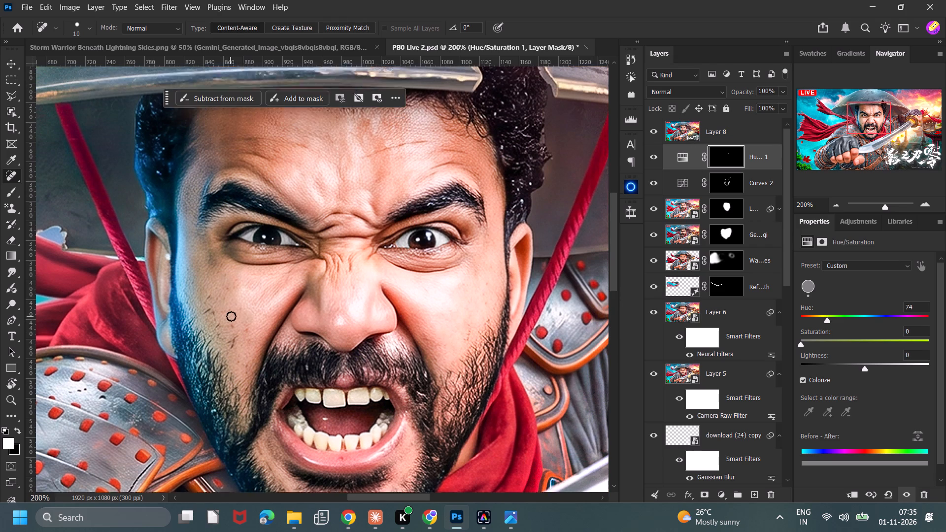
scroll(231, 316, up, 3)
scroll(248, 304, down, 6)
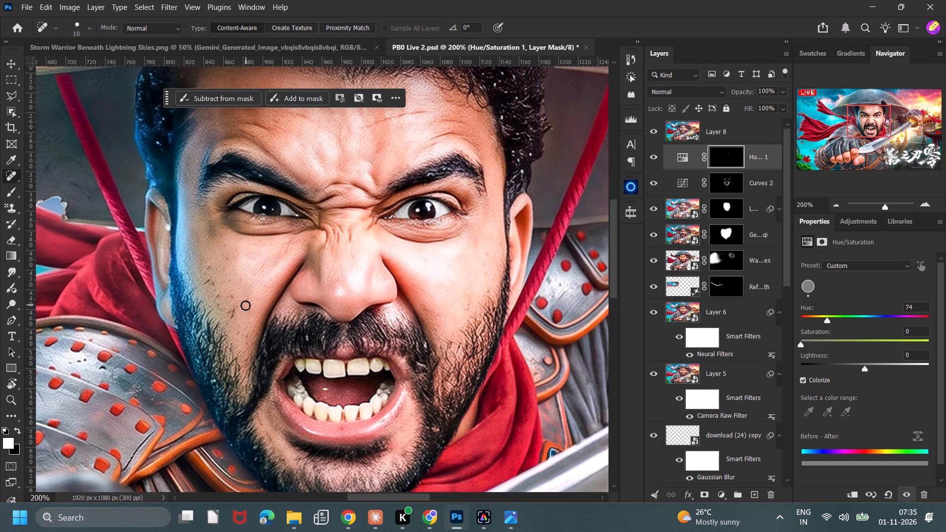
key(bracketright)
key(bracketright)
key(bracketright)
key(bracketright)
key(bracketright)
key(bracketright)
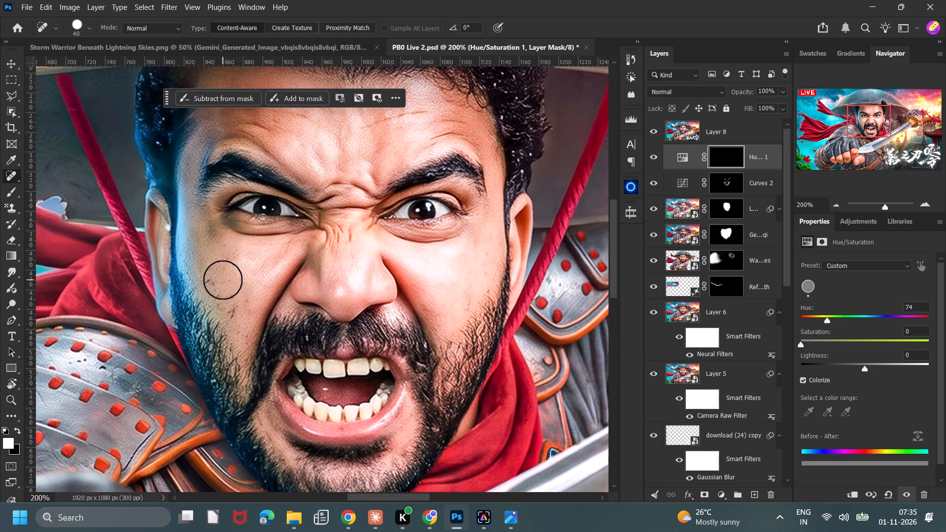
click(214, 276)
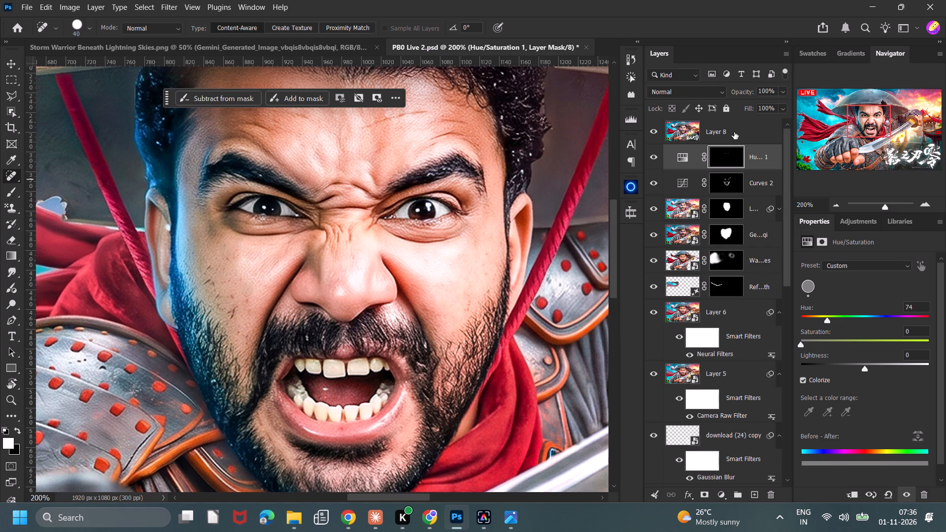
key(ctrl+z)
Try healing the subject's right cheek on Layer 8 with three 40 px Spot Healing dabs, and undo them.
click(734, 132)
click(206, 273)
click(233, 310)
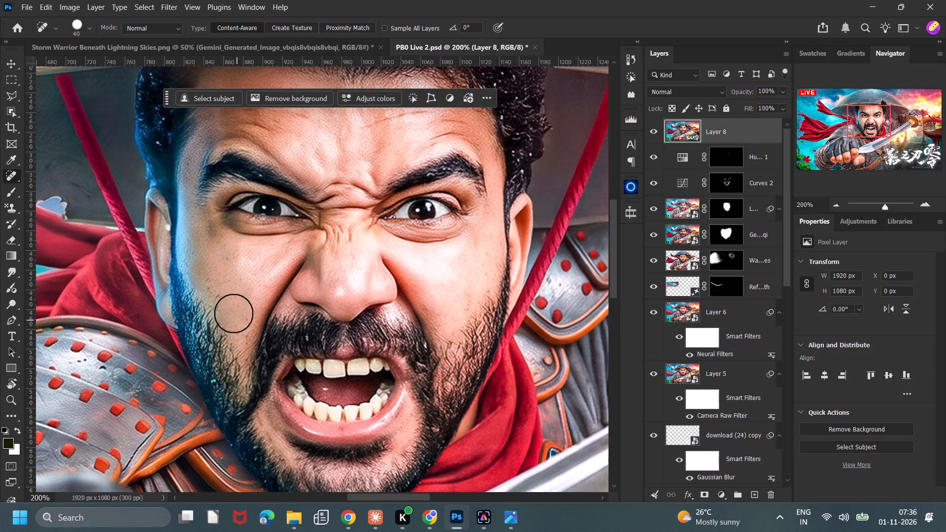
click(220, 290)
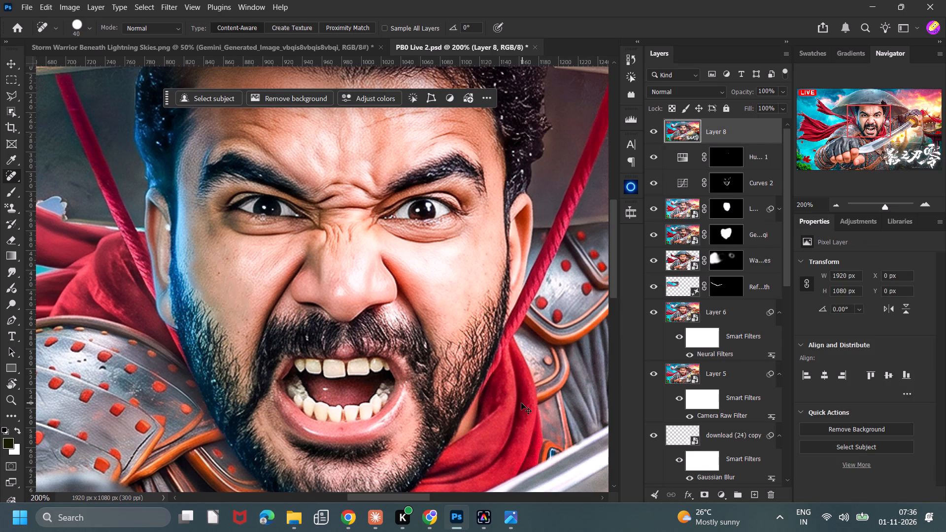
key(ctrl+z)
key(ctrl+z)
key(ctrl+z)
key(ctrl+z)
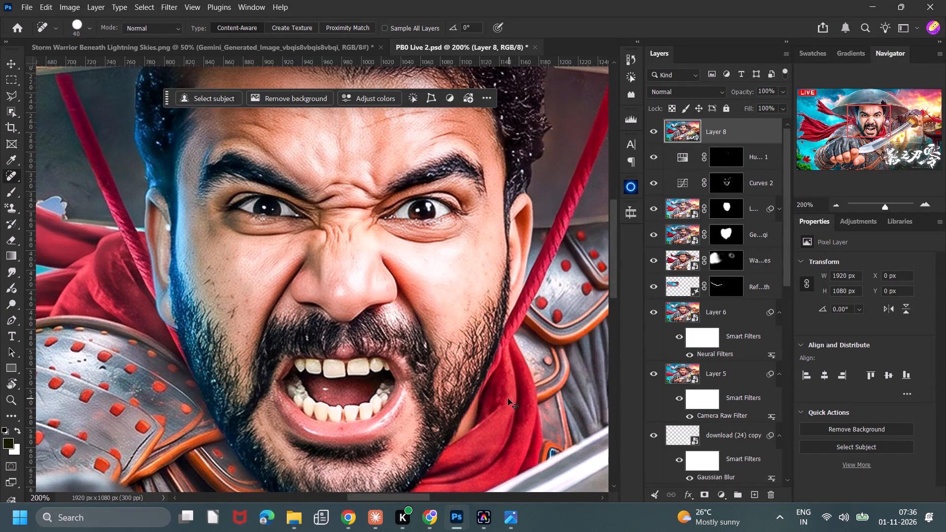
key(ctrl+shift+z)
Heal three marks on the upper and middle part of the subject's right cheek on Layer 8 with a 10 px Spot Healing Brush.
key(bracketleft)
key(bracketleft)
key(bracketleft)
key(bracketleft)
key(bracketleft)
key(bracketleft)
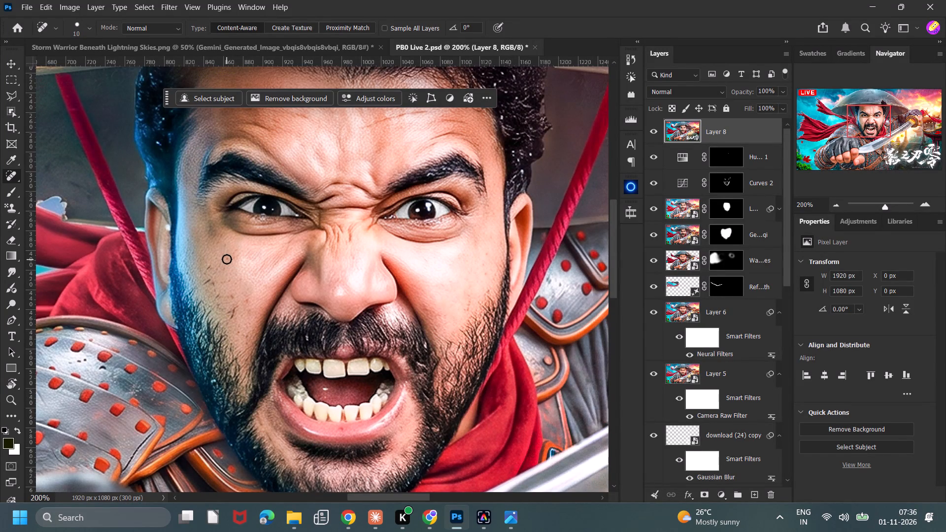
click(227, 259)
key(bracketright)
key(bracketleft)
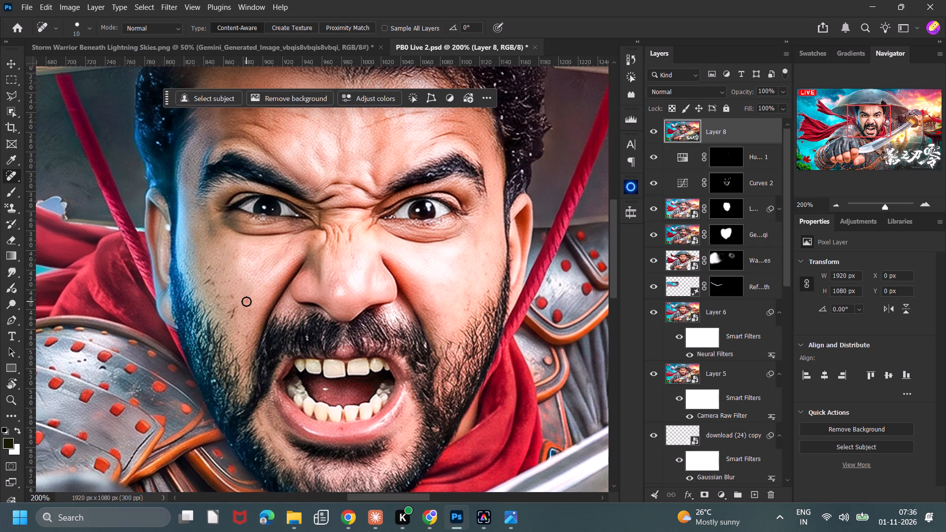
click(246, 301)
click(229, 280)
Heal the marks on the lower part of the subject's right cheek near the beard with 15 px and 10 px Spot Healing dabs.
key(bracketright)
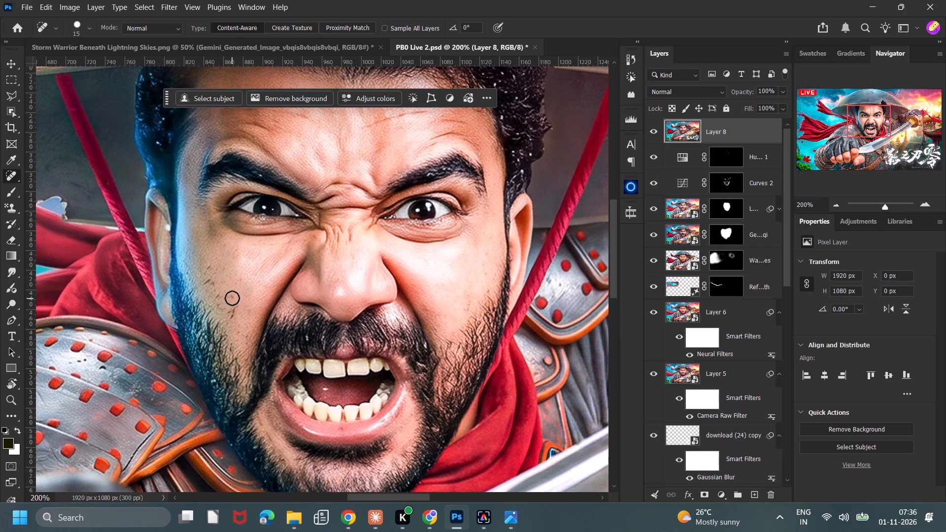
click(232, 298)
key(bracketleft)
click(236, 307)
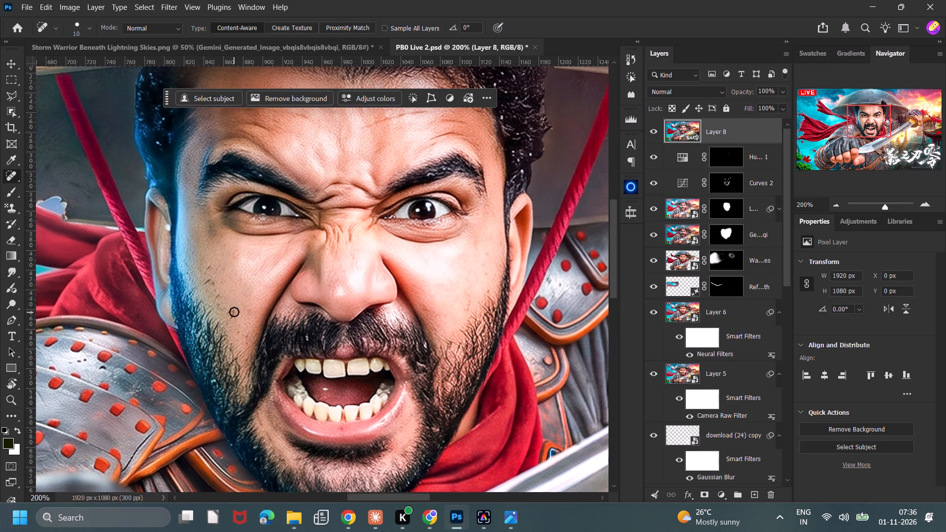
click(234, 312)
click(231, 318)
click(230, 312)
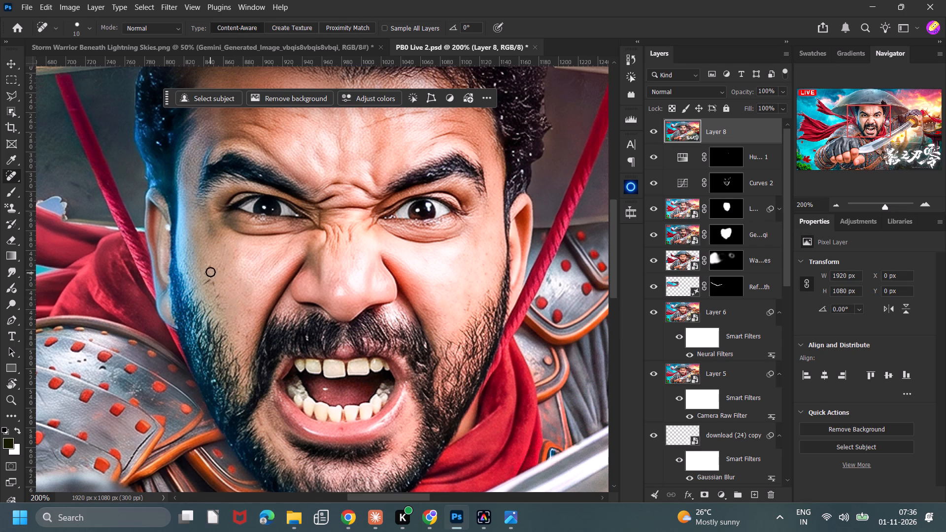
Heal the spots along the outer part of the subject's right cheek, using 15 px and 10 px brush sizes.
key(bracketright)
click(207, 266)
key(bracketleft)
click(208, 267)
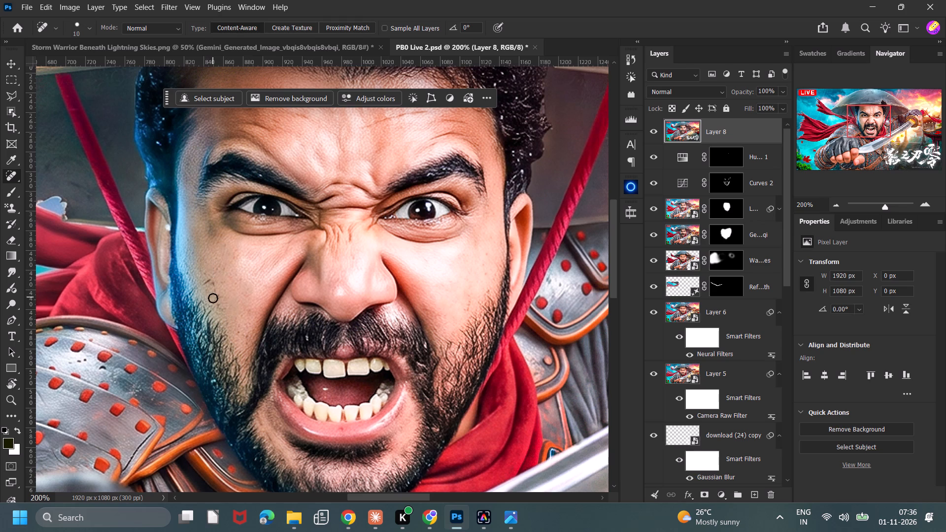
click(210, 280)
click(211, 282)
click(213, 287)
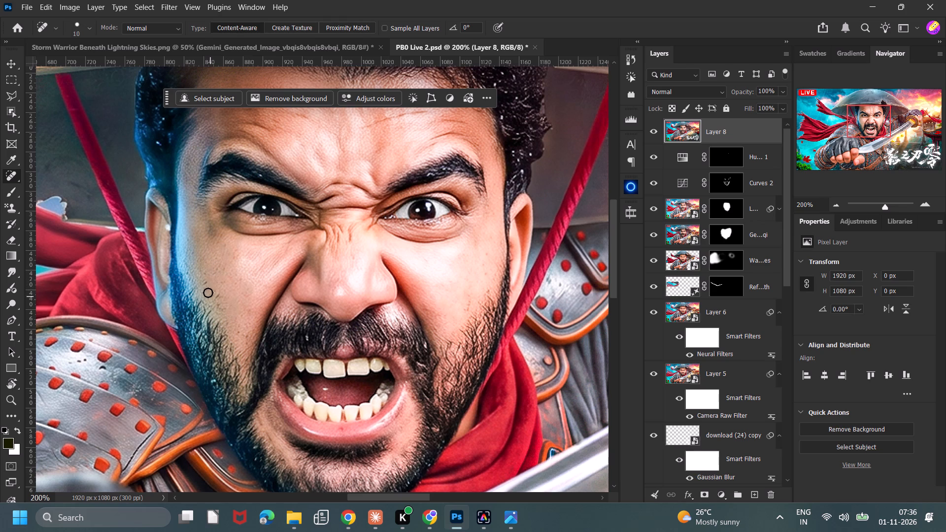
click(205, 283)
click(217, 296)
Heal one mark on the outer part of the subject's left cheek with the 10 px Spot Healing Brush.
click(487, 252)
Add a Hue/Saturation adjustment above Layer 8 with Saturation at -100, and fill its mask with black.
scroll(433, 262, up, 3)
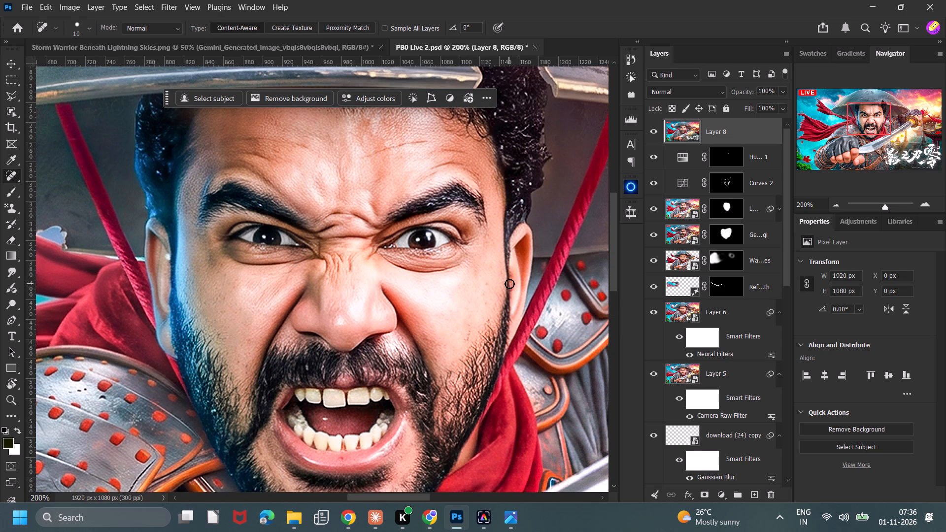
key(ctrl+minus)
key(ctrl+equal)
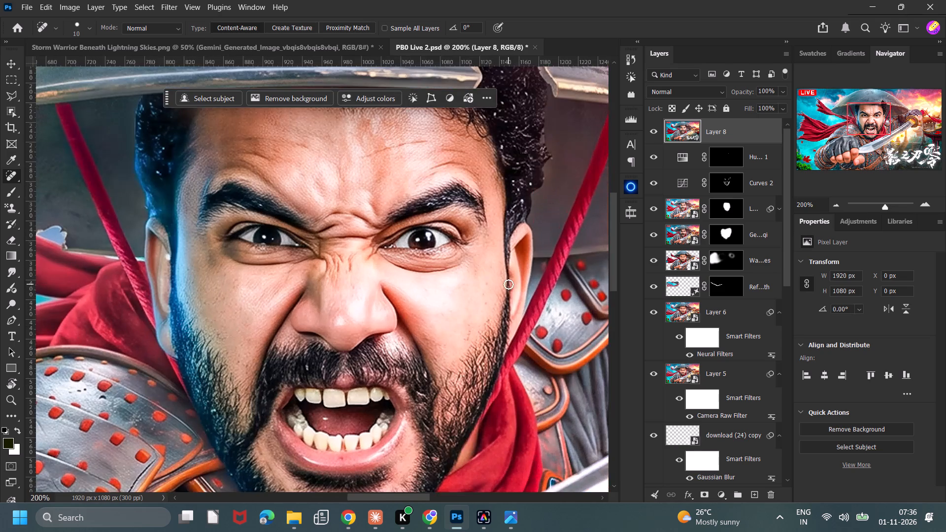
click(720, 495)
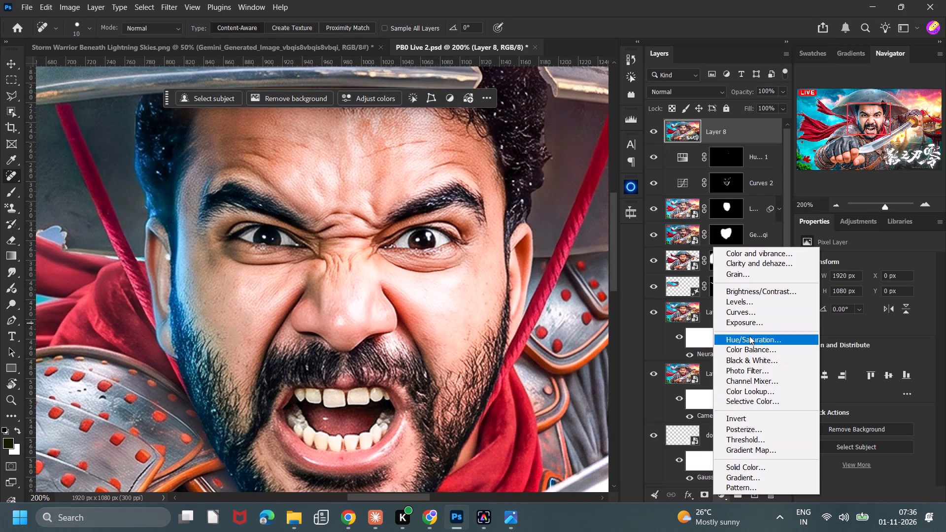
click(752, 340)
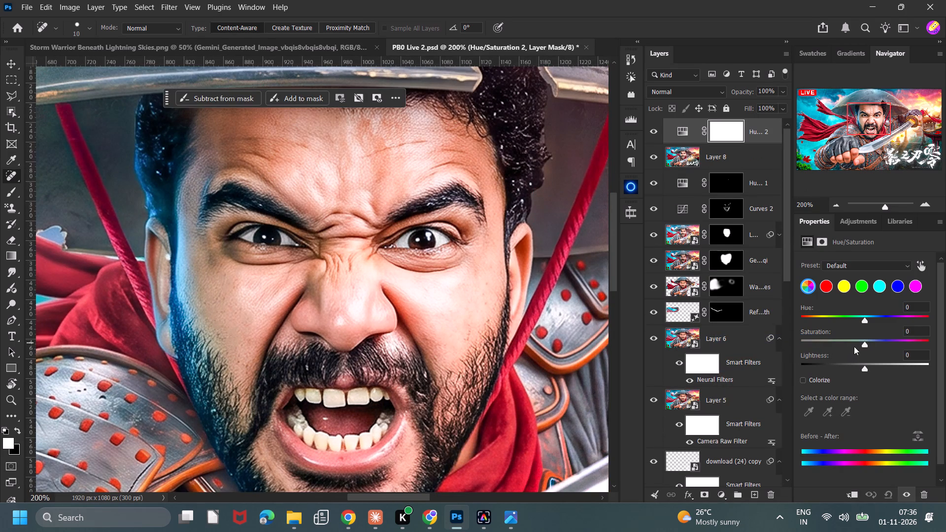
drag(864, 345, 657, 359)
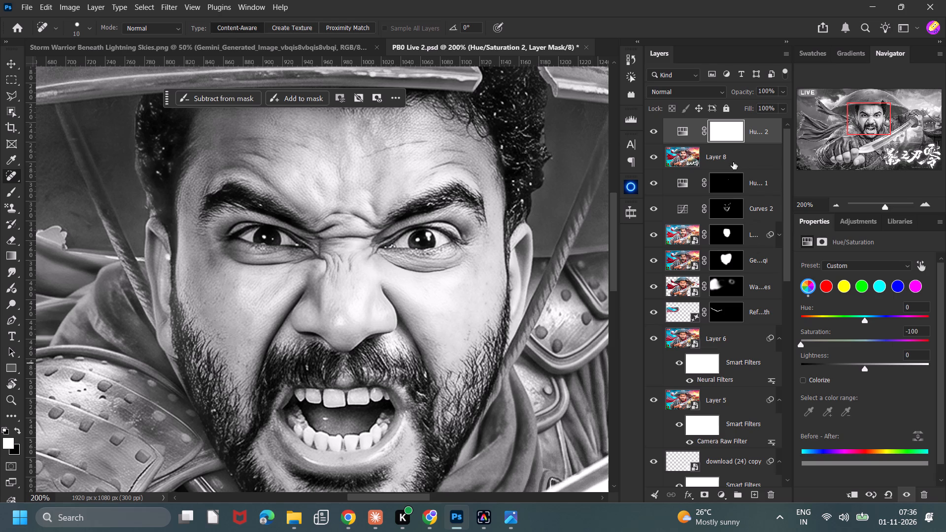
key(x)
key(alt+BackSpace)
Paint white on the new Hue/Saturation mask over the upper teeth on the subject's left side with a 6 px Brush.
key(ctrl+equal)
key(ctrl+equal)
key(ctrl+equal)
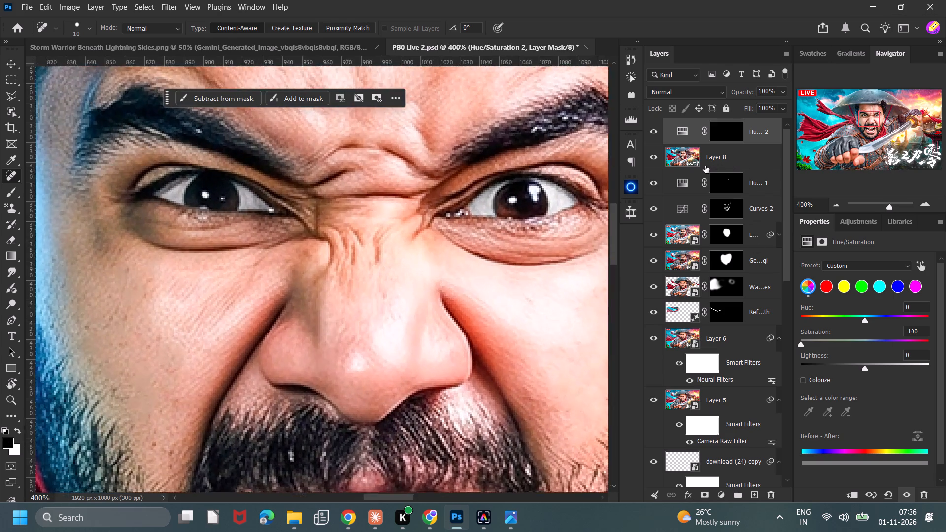
key(space)
key(space)
key(space)
key(space)
key(space)
key(space)
key(space)
key(space)
key(space)
key(space)
key(space)
key(space)
key(space)
key(space)
key(space)
key(space)
key(space)
key(space)
key(space)
key(space)
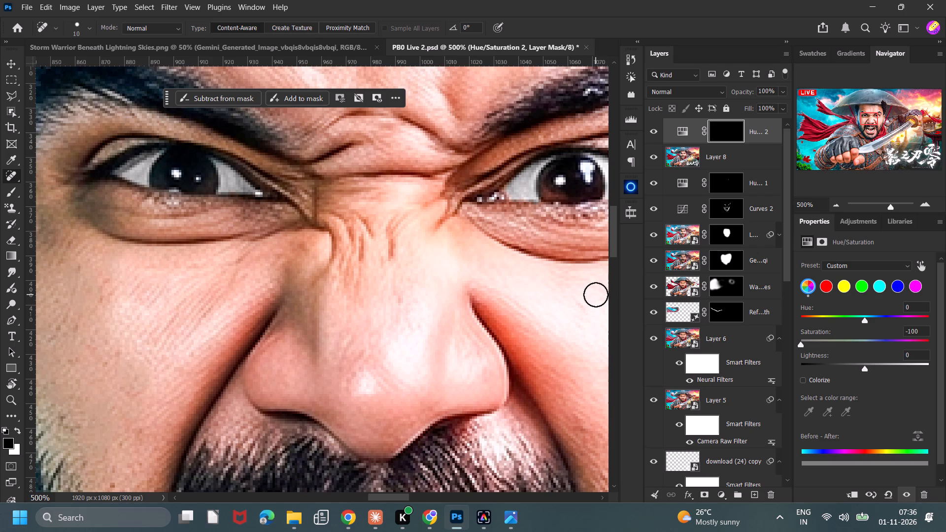
key(ctrl+minus)
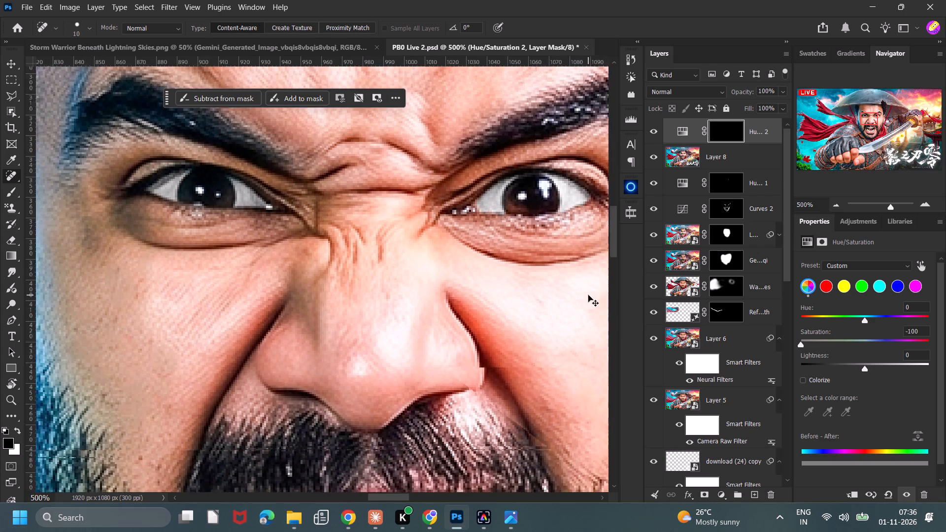
scroll(457, 266, down, 11)
scroll(434, 249, down, 16)
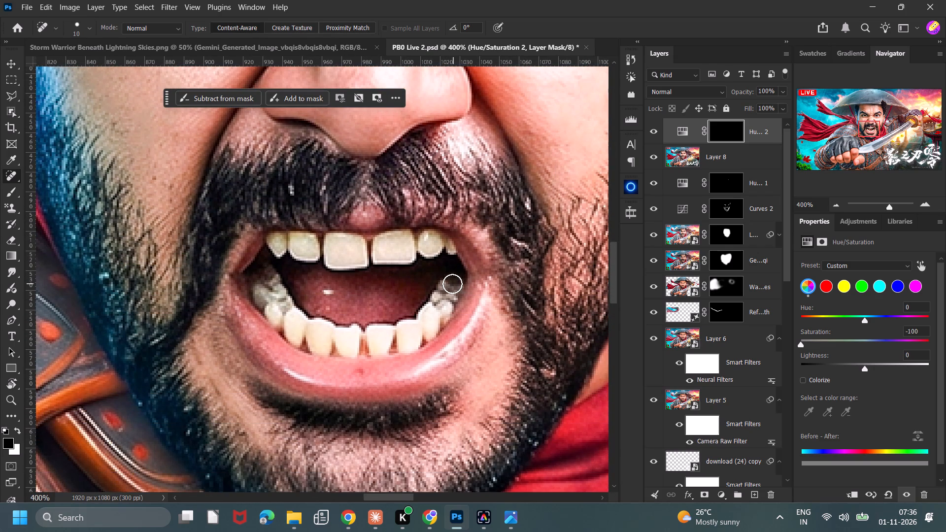
key(bracketleft)
key(bracketleft)
key(bracketleft)
key(bracketleft)
key(bracketleft)
key(x)
key(b)
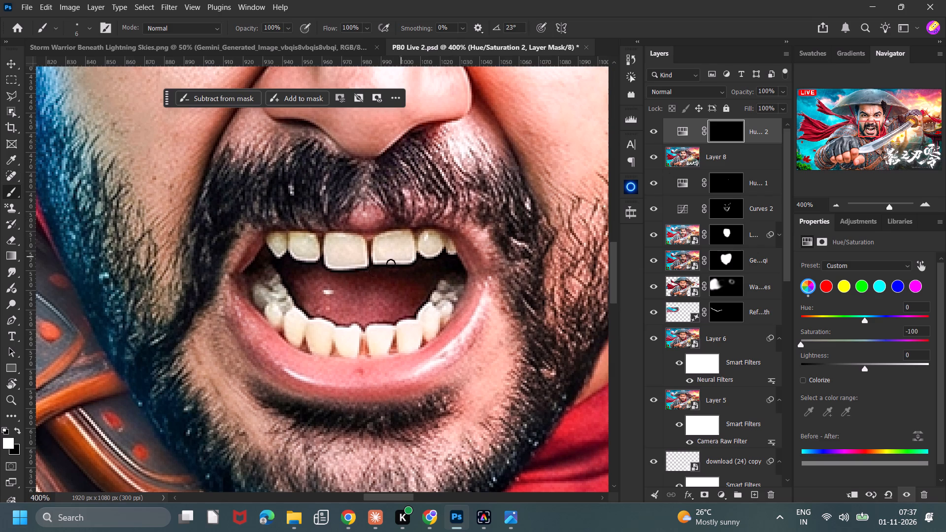
key(bracketright)
key(bracketleft)
drag(378, 256, 379, 255)
drag(379, 255, 410, 257)
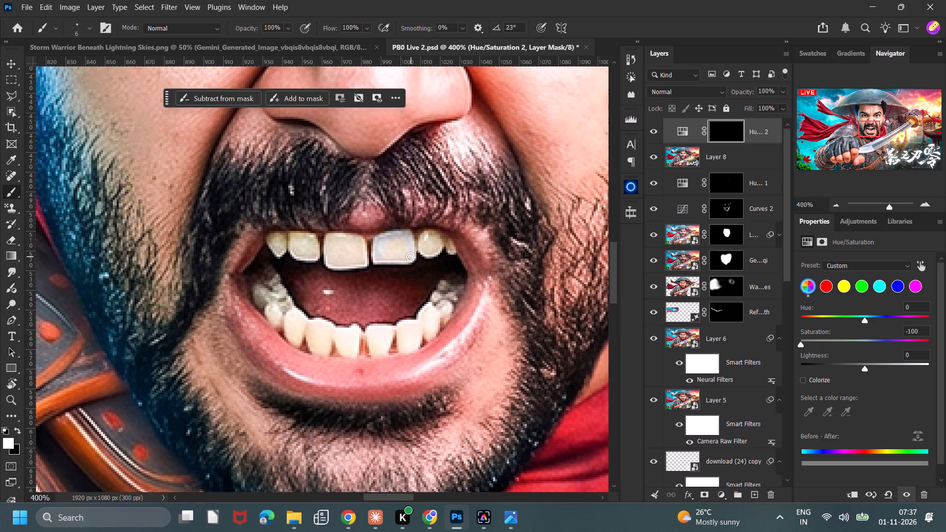
drag(410, 257, 390, 249)
drag(390, 249, 395, 243)
drag(425, 235, 439, 239)
drag(439, 239, 432, 249)
click(450, 248)
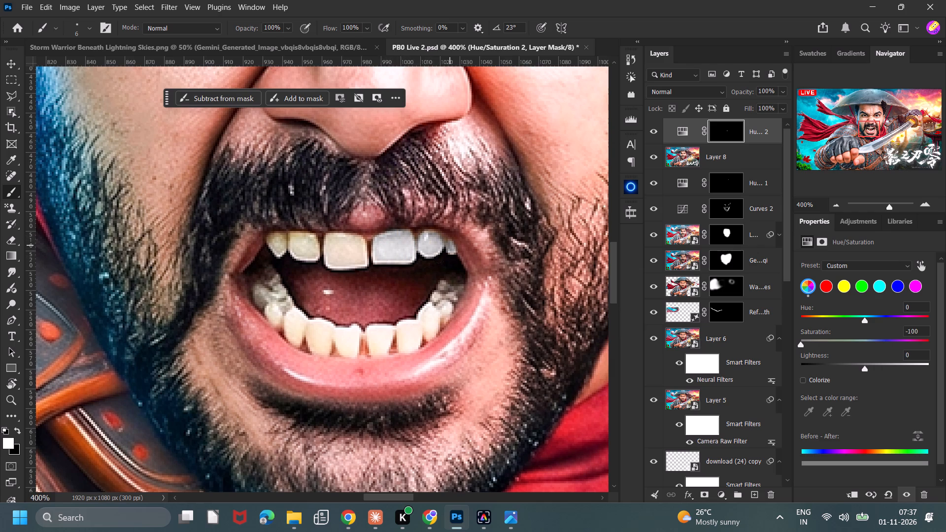
Paint white on the mask over the upper teeth on the subject's right side to remove their yellow tint.
drag(328, 237, 344, 237)
drag(344, 237, 345, 265)
drag(345, 265, 347, 258)
drag(347, 258, 356, 258)
drag(294, 236, 294, 247)
drag(294, 247, 314, 238)
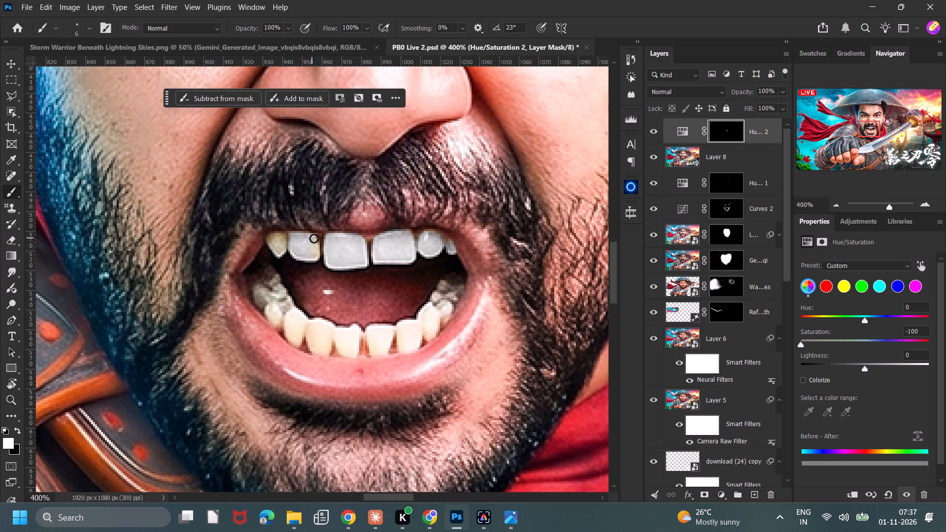
drag(314, 238, 308, 241)
click(271, 240)
Paint white on the top Hue/Saturation mask over the lower teeth from the subject's right side to the centre.
drag(273, 308, 281, 316)
drag(291, 315, 289, 332)
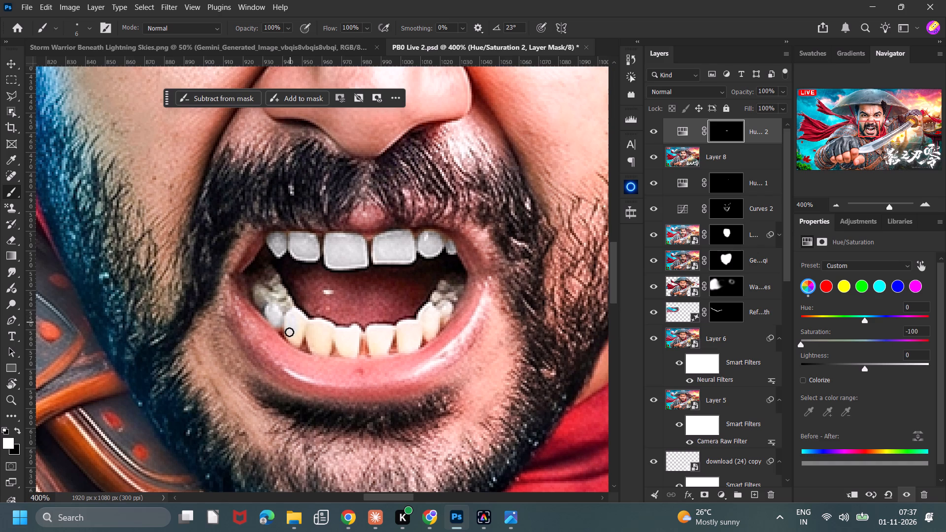
drag(289, 332, 301, 317)
drag(315, 323, 315, 348)
drag(315, 348, 325, 337)
drag(344, 337, 348, 353)
drag(348, 353, 356, 336)
Paint white on the mask over the lower teeth from the centre to the back on the subject's left side.
drag(373, 328, 389, 334)
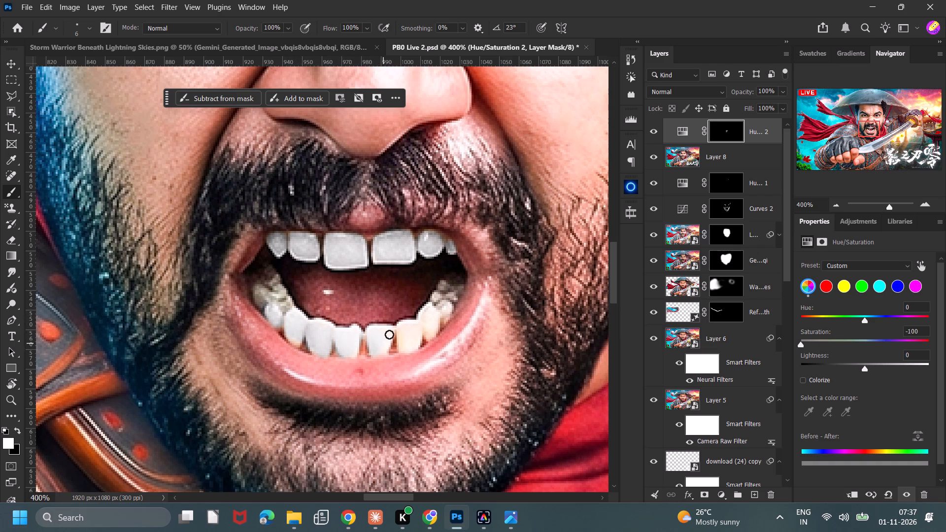
drag(389, 334, 382, 332)
drag(401, 328, 417, 329)
drag(417, 329, 416, 336)
drag(424, 319, 436, 313)
click(443, 304)
click(445, 285)
click(442, 284)
Paint white on the mask over the rear lower teeth on the subject's right side.
drag(266, 297, 261, 288)
drag(261, 288, 263, 285)
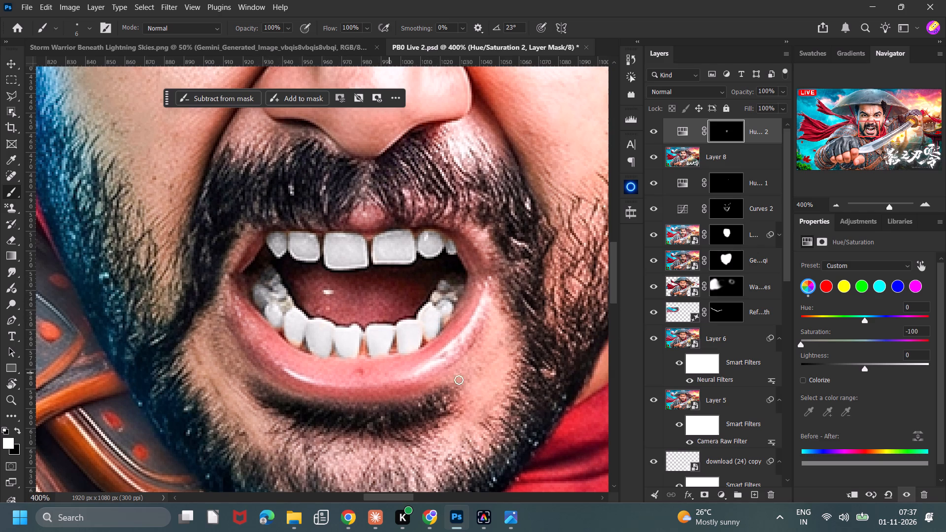
Save the thumbnail document with the finished teeth correction.
key(ctrl+minus)
key(ctrl+minus)
key(ctrl+minus)
key(ctrl+minus)
key(ctrl+minus)
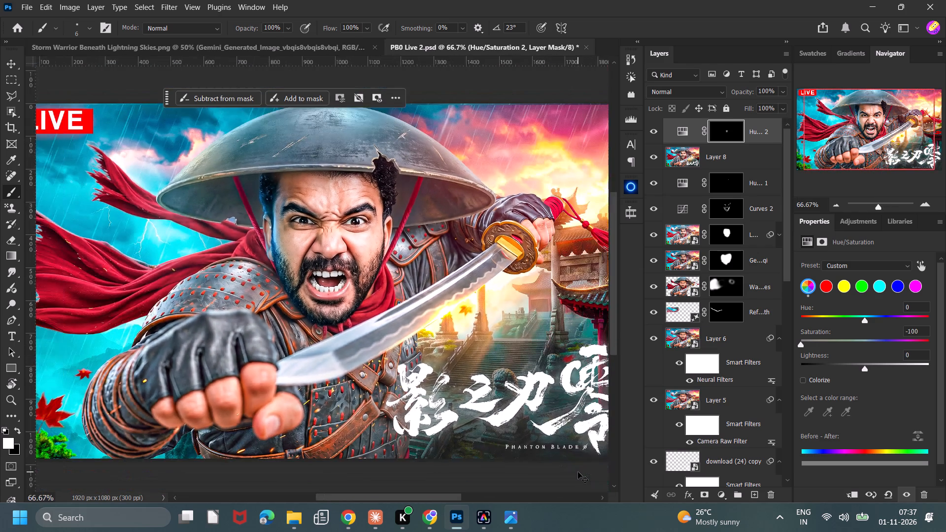
key(ctrl+minus)
key(ctrl+s)
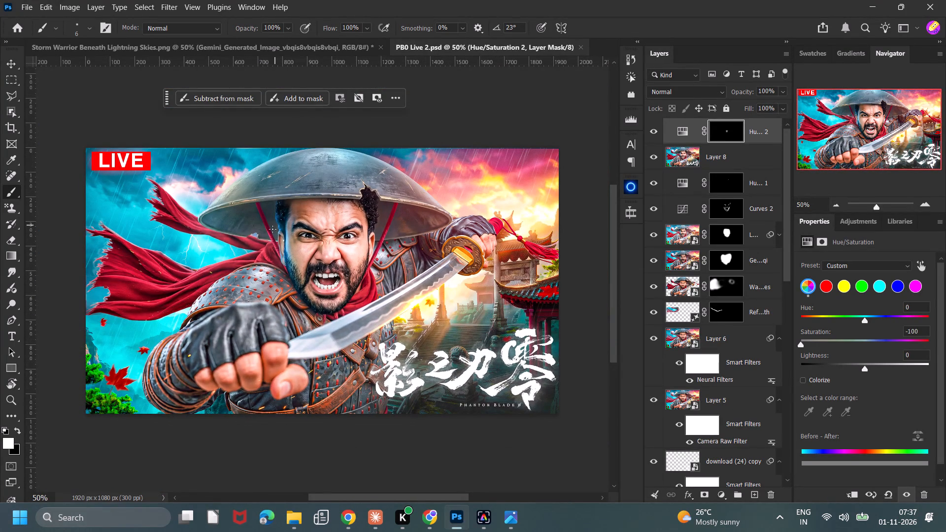
Toggle the Hue/Saturation 2 layer's visibility to compare the teeth before and after the correction across the whole thumbnail.
click(7, 62)
scroll(430, 192, down, 3)
scroll(428, 202, up, 3)
key(ctrl+minus)
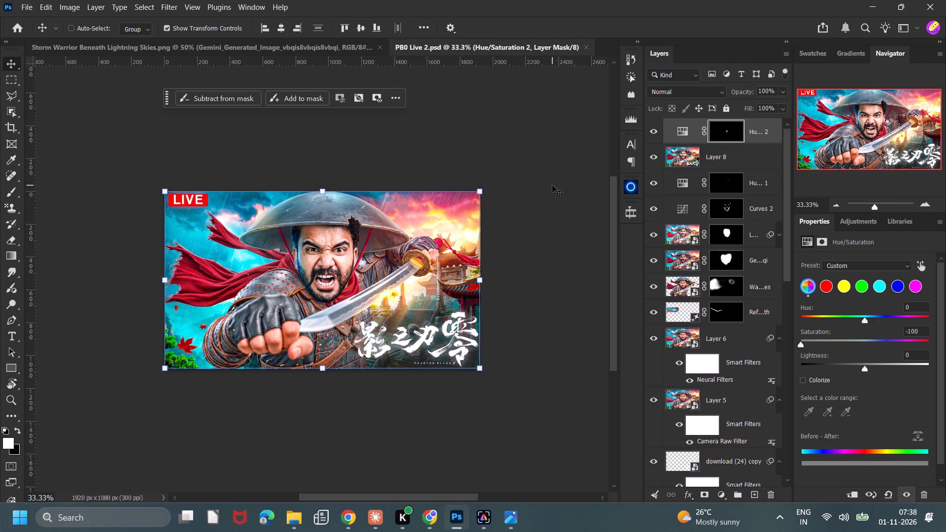
scroll(545, 187, down, 1)
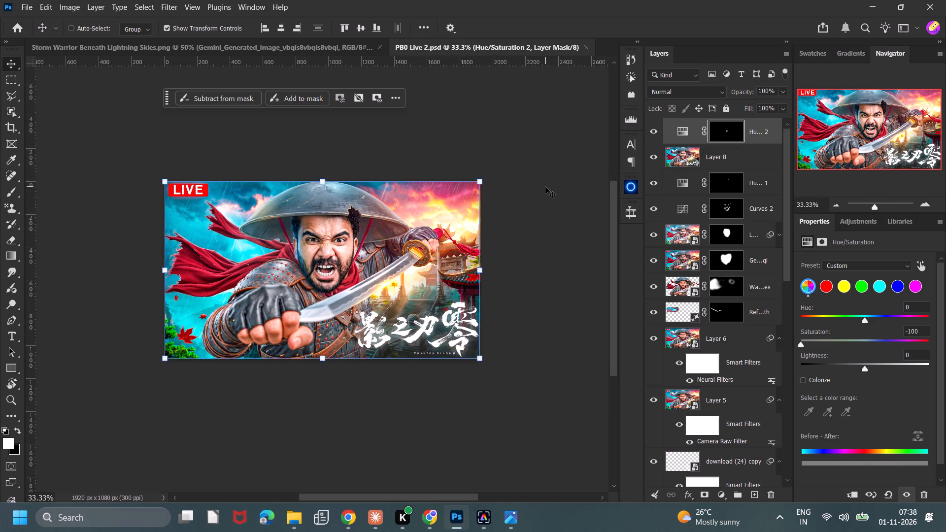
scroll(545, 187, up, 1)
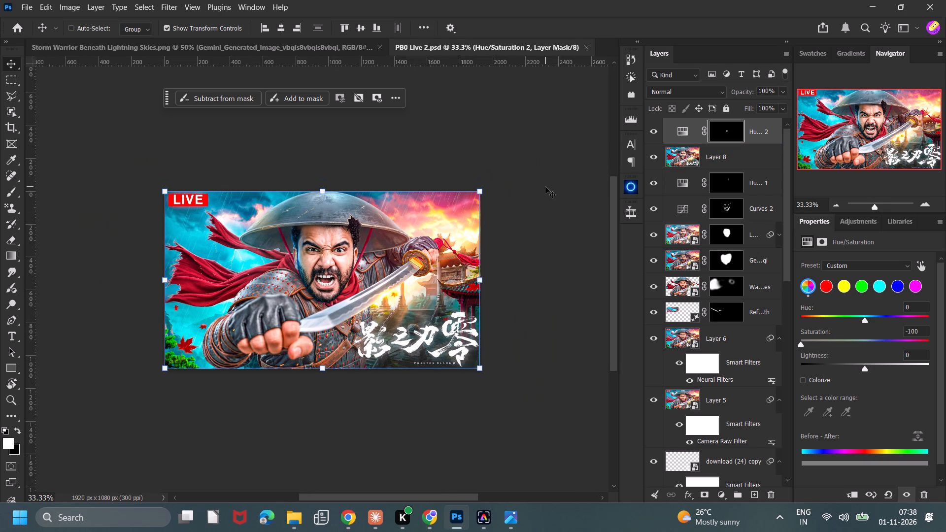
triple_click(654, 134)
click(654, 134)
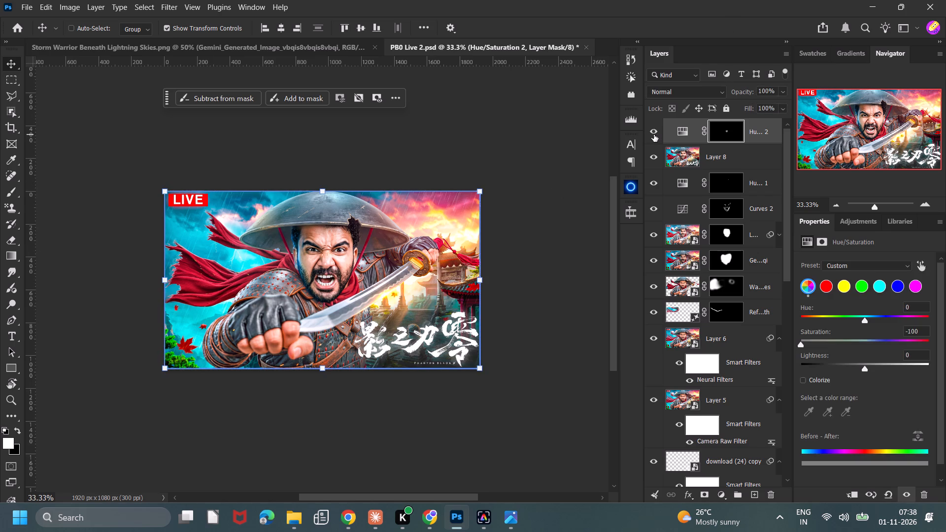
click(654, 134)
click(654, 134)
double_click(654, 134)
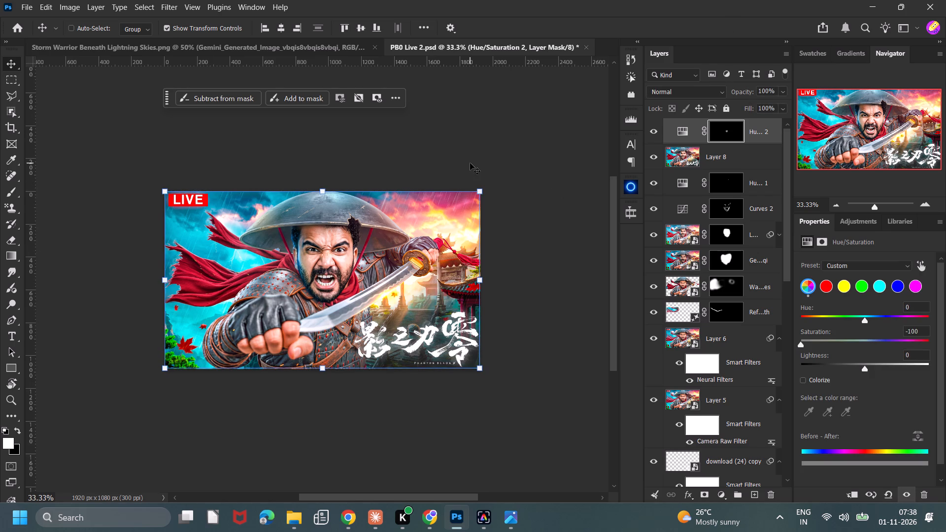
scroll(470, 163, down, 1)
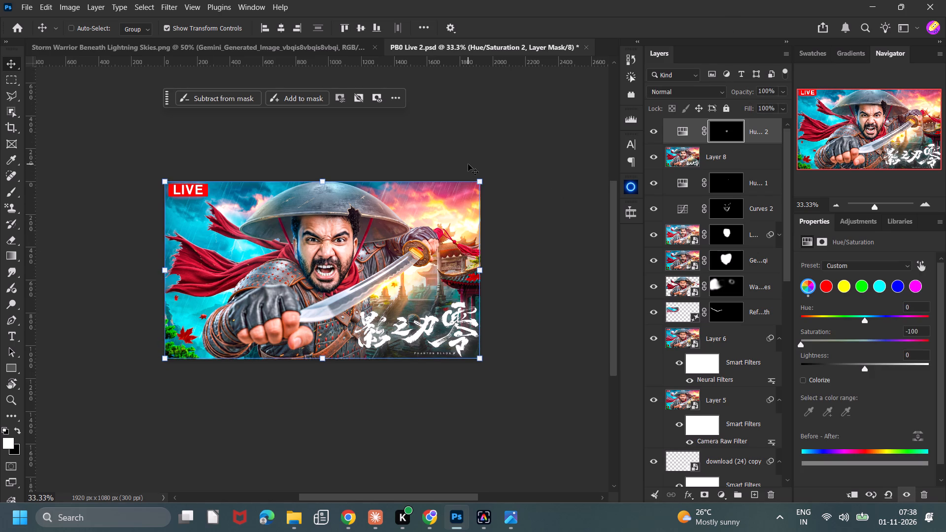
scroll(466, 167, down, 1)
scroll(465, 169, up, 1)
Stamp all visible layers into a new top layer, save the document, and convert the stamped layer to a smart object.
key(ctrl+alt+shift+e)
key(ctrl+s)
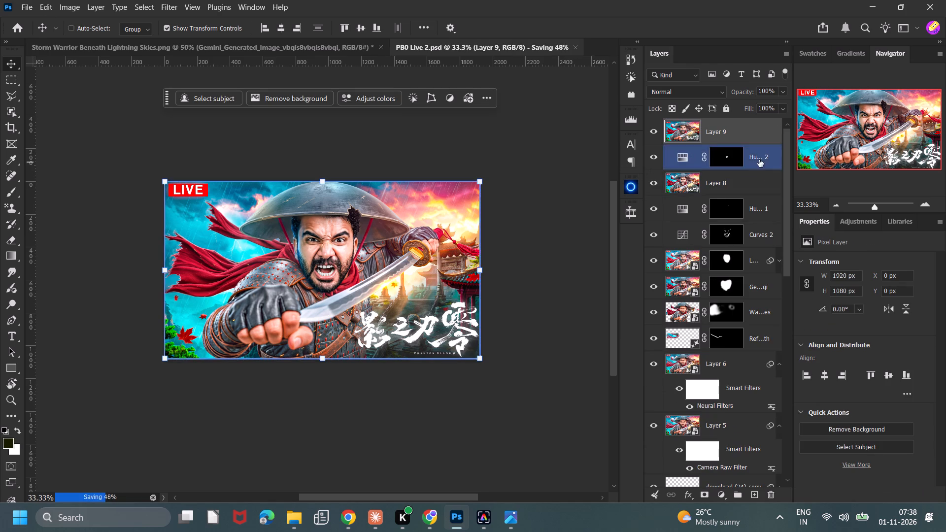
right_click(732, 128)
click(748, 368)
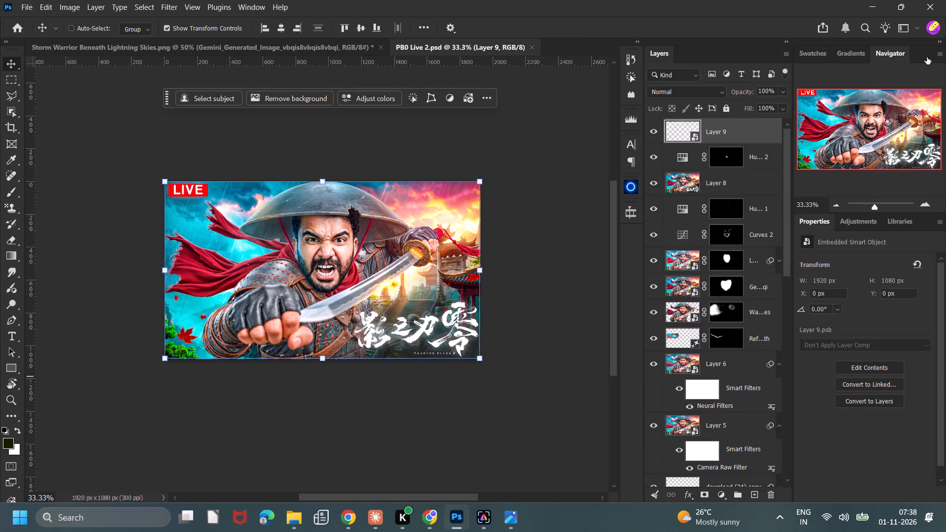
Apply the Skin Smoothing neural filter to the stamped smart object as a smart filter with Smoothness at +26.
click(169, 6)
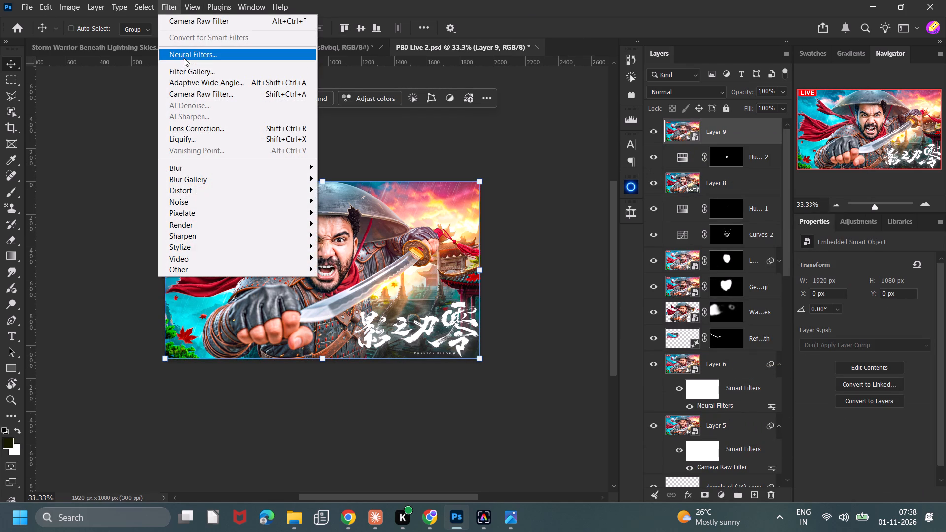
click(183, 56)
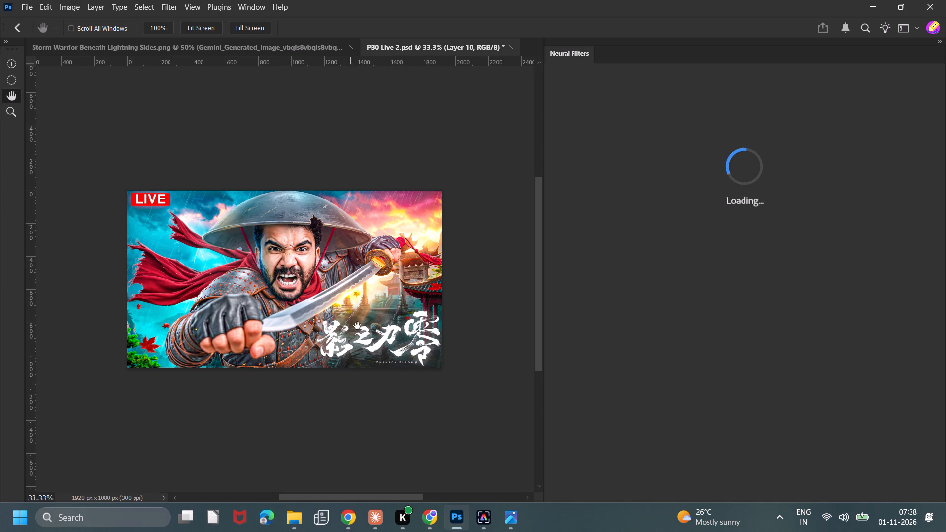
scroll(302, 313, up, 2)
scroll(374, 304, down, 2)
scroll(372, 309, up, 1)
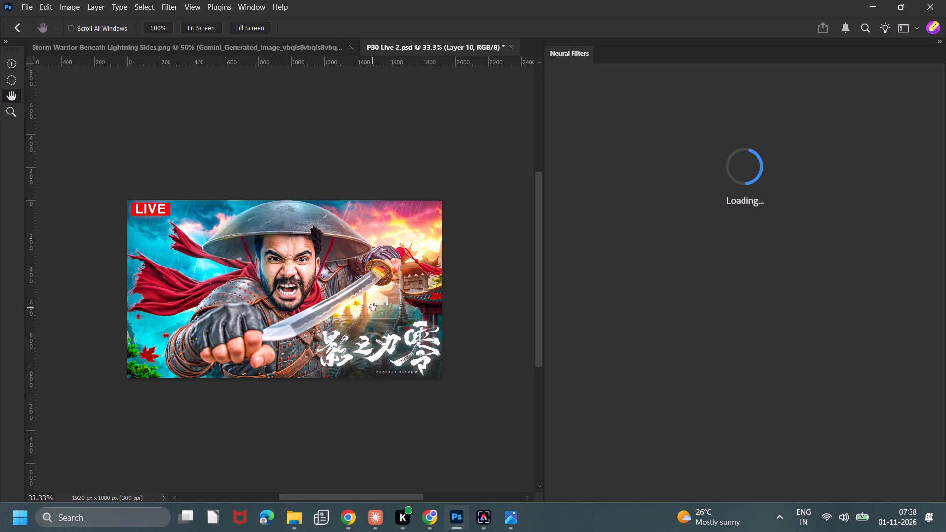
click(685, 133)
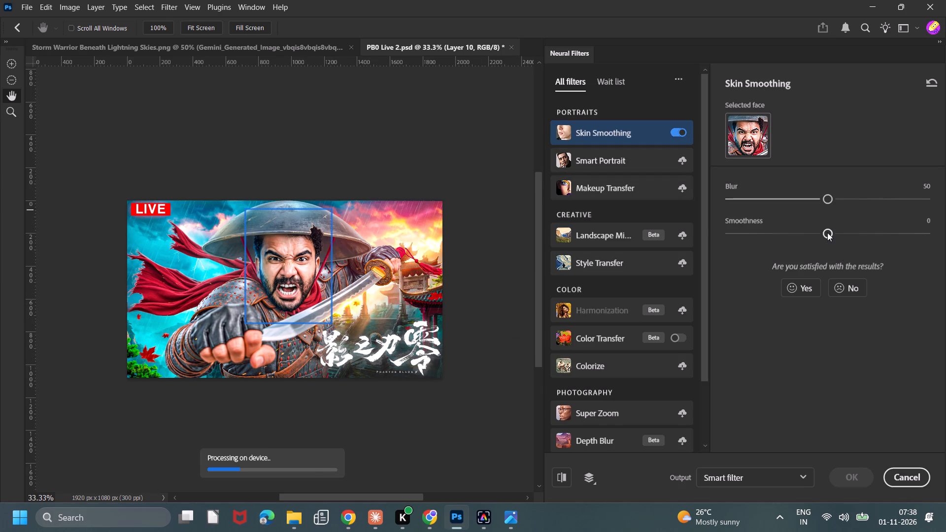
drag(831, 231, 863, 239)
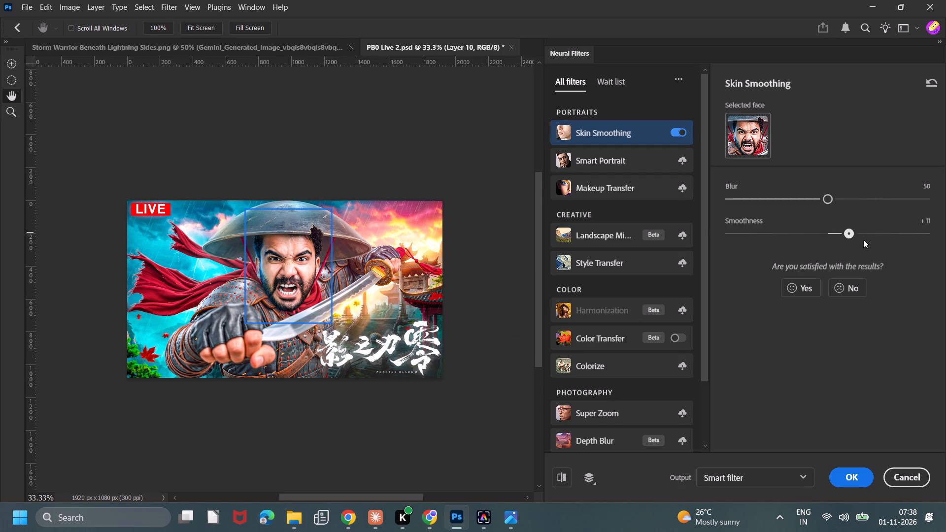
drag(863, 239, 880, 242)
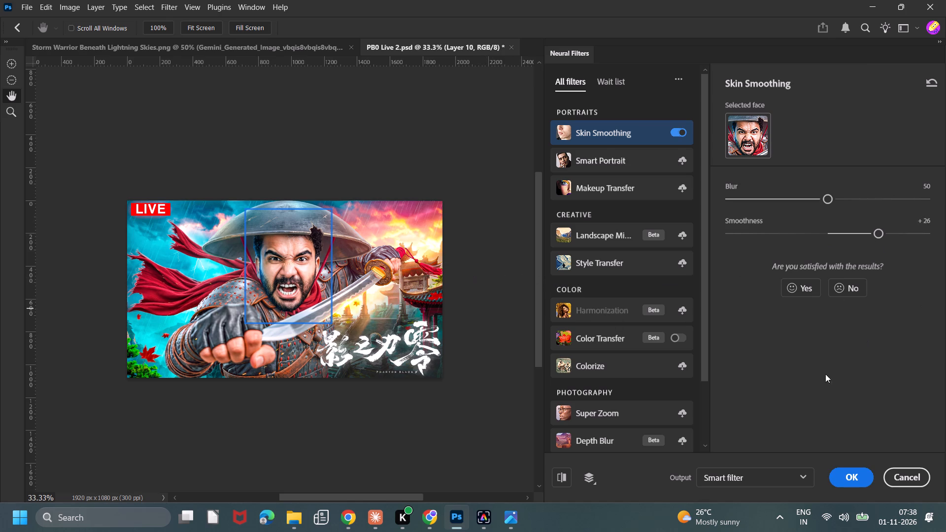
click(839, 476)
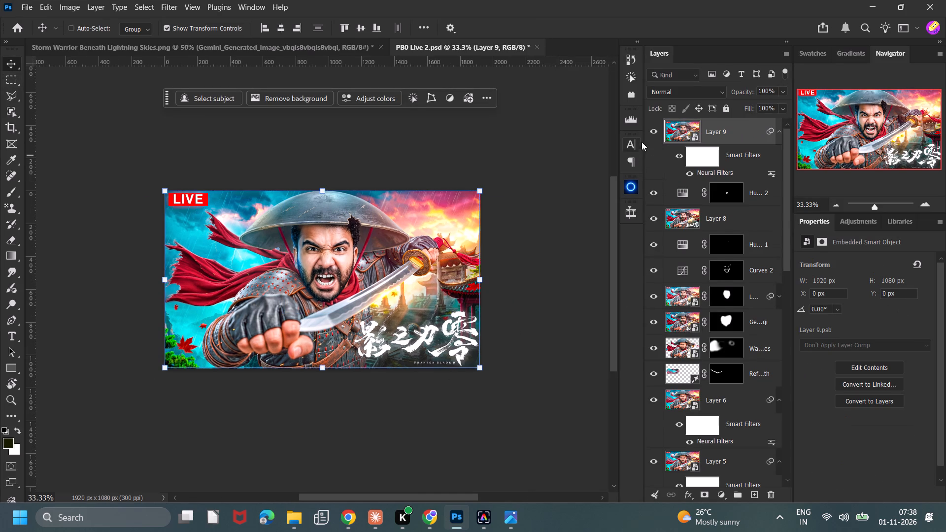
Toggle the stamped layer's visibility and examine the smoothed skin on the face up close.
click(651, 131)
click(651, 131)
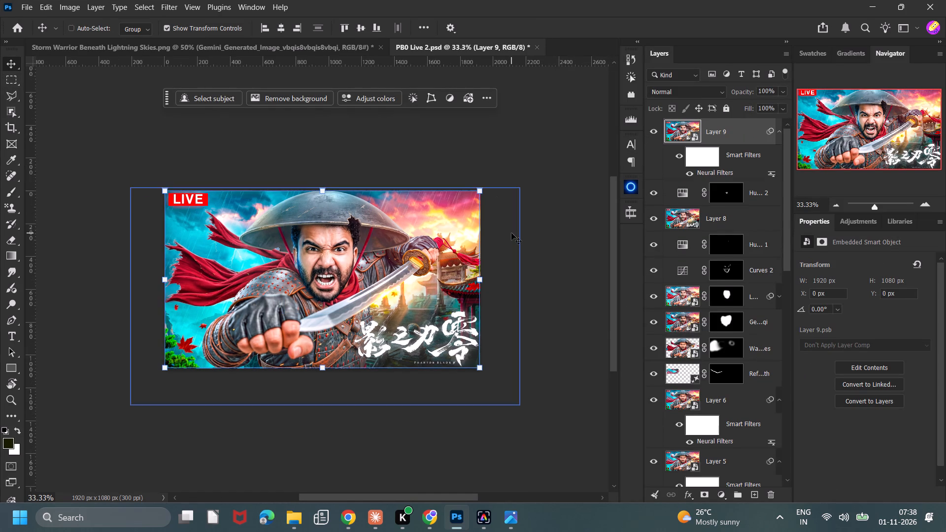
key(ctrl+equal)
key(ctrl+equal)
key(ctrl+equal)
key(ctrl+equal)
key(ctrl+equal)
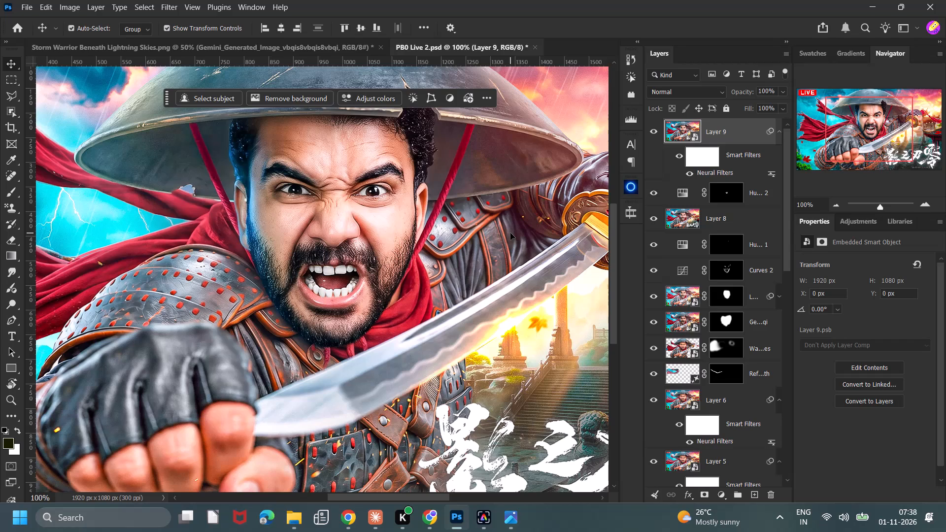
key(ctrl+minus)
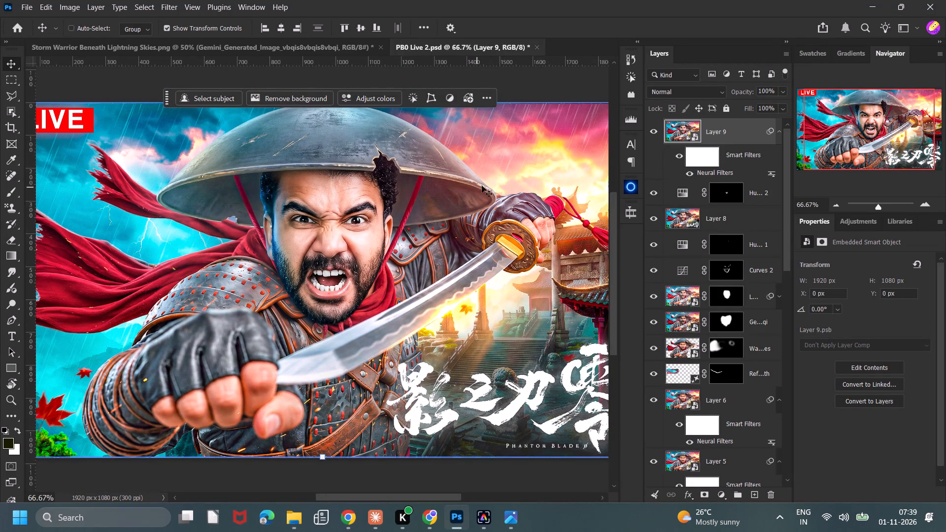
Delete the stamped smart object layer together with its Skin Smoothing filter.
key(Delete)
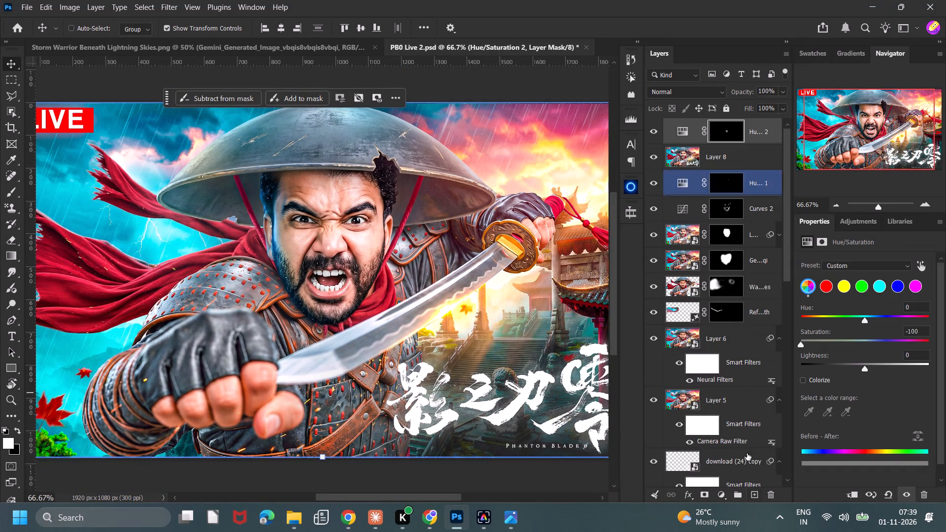
Add a new empty layer above the Hue/Saturation 2 adjustment.
click(757, 496)
Choose the Brush for work on the face and set its foreground colour to pale peach #ffdacb.
key(ctrl+equal)
key(ctrl+equal)
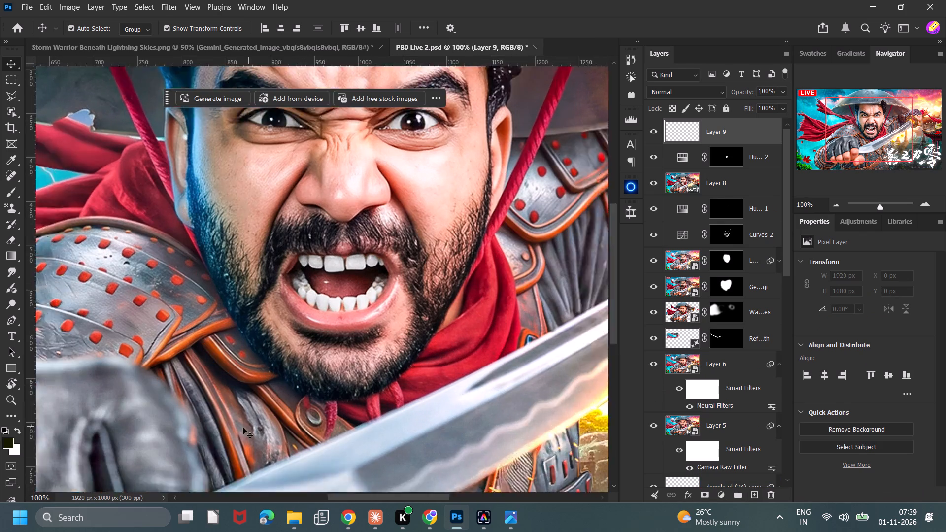
scroll(143, 373, up, 9)
key(b)
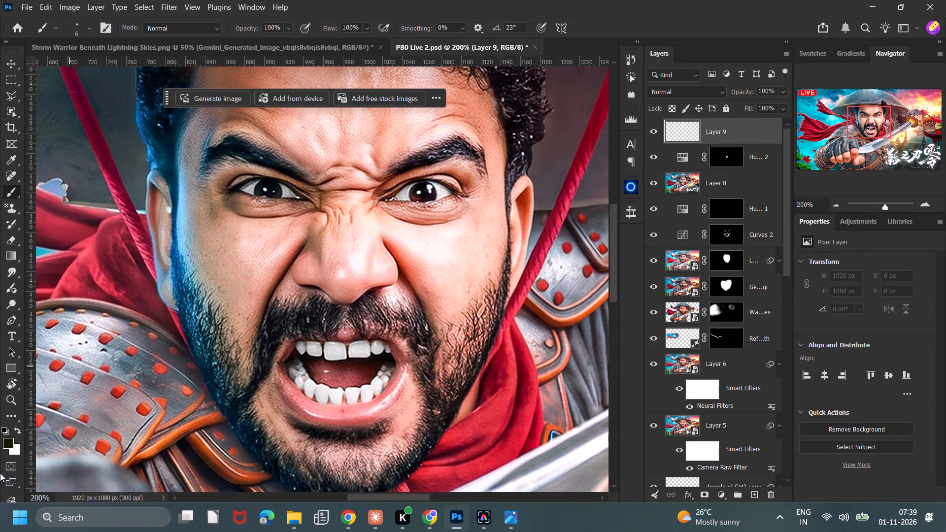
click(10, 443)
click(448, 265)
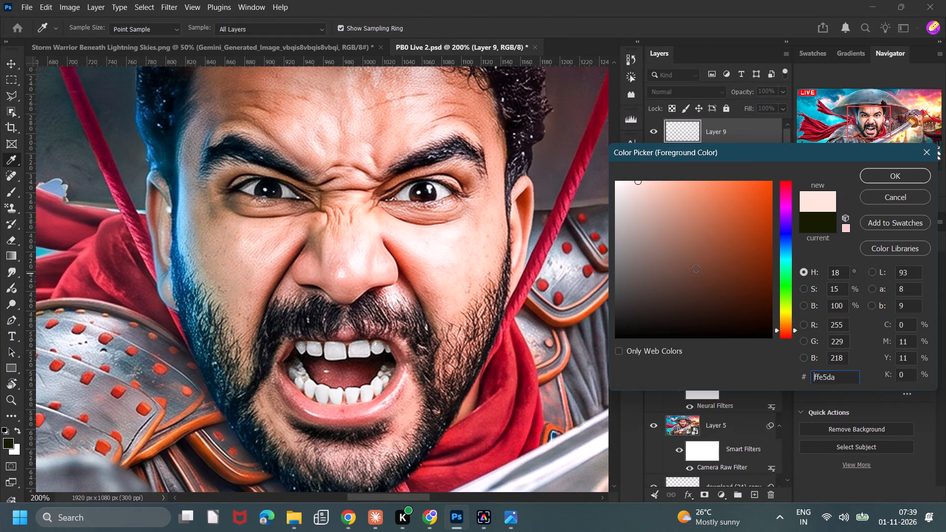
drag(641, 183, 647, 176)
click(872, 180)
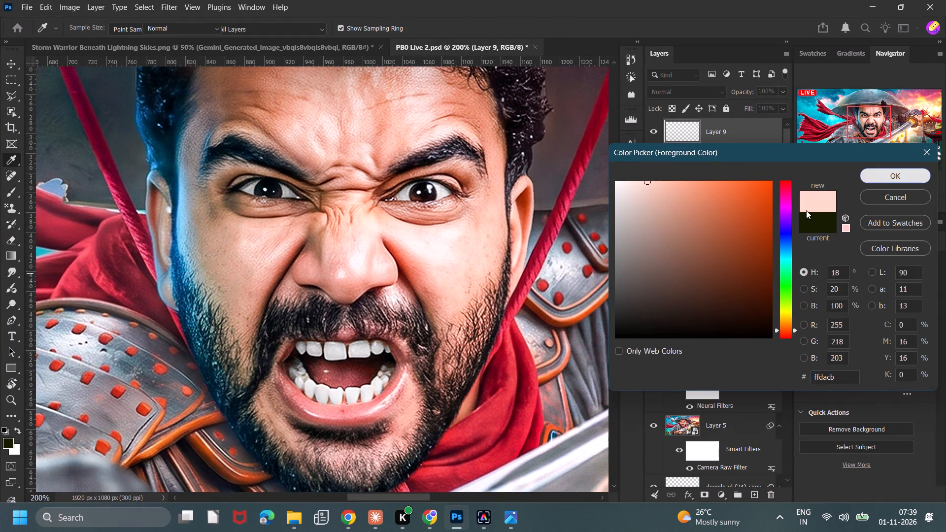
Set the Brush to 31% opacity and 32% flow.
drag(243, 26, 208, 39)
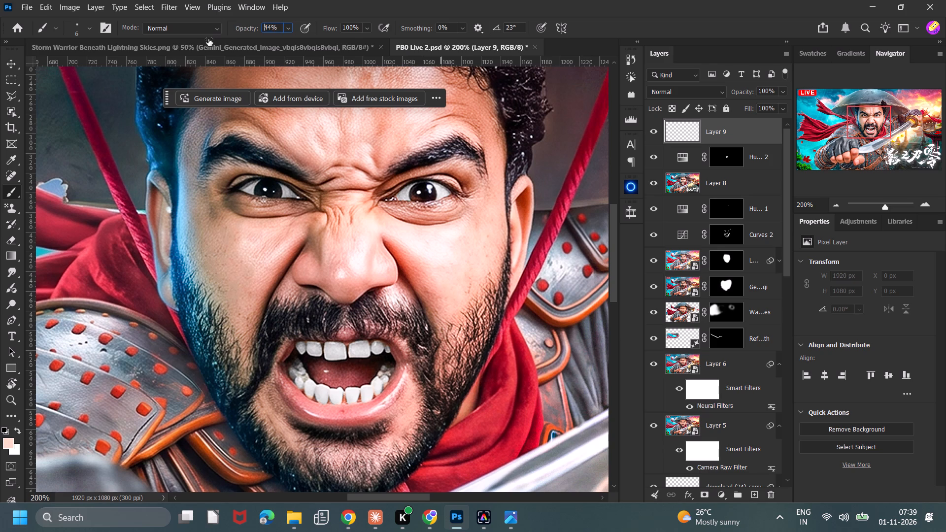
drag(208, 39, 201, 45)
drag(334, 29, 292, 45)
Enlarge the Brush to 60 px and dab the pale peach over the forehead above the man's left eyebrow.
scroll(340, 192, up, 8)
key(bracketright)
key(bracketright)
key(bracketright)
key(bracketright)
key(bracketright)
key(bracketright)
key(bracketright)
key(bracketright)
key(bracketright)
key(bracketright)
key(bracketright)
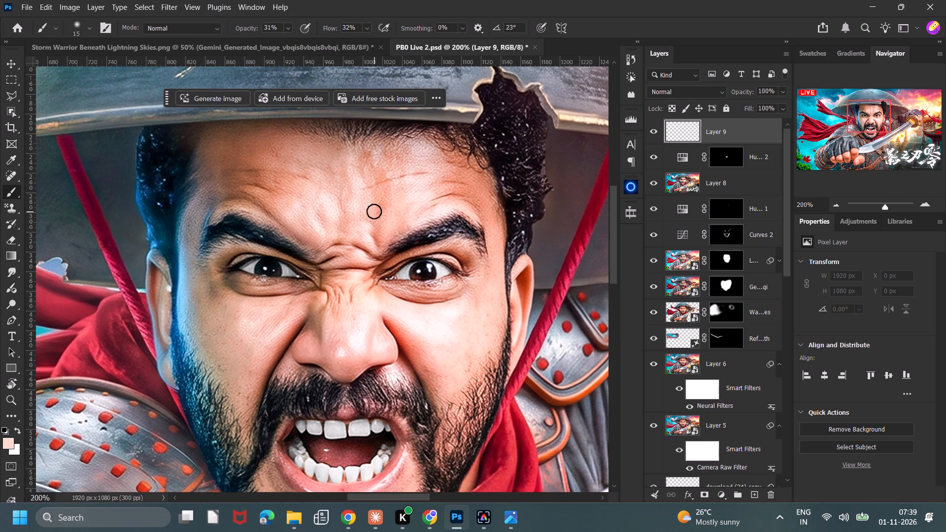
click(398, 185)
key(bracketright)
key(bracketright)
click(401, 176)
click(431, 179)
drag(433, 178, 439, 177)
click(444, 176)
click(449, 176)
click(449, 183)
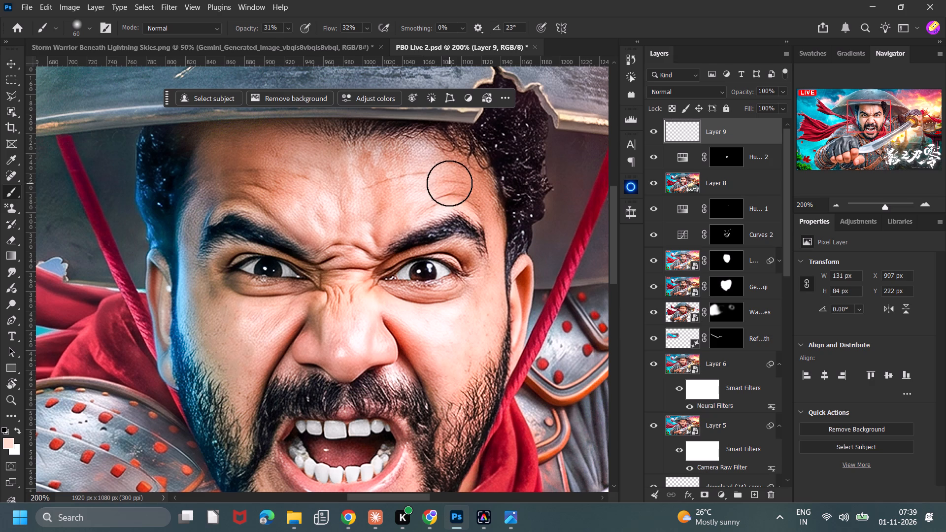
Dab peach from the outer forehead down the man's left temple, reducing the Brush to 40 px.
key(bracketleft)
click(457, 186)
click(460, 185)
click(465, 184)
key(bracketleft)
click(471, 185)
key(bracketleft)
click(473, 193)
click(477, 199)
click(483, 201)
click(487, 209)
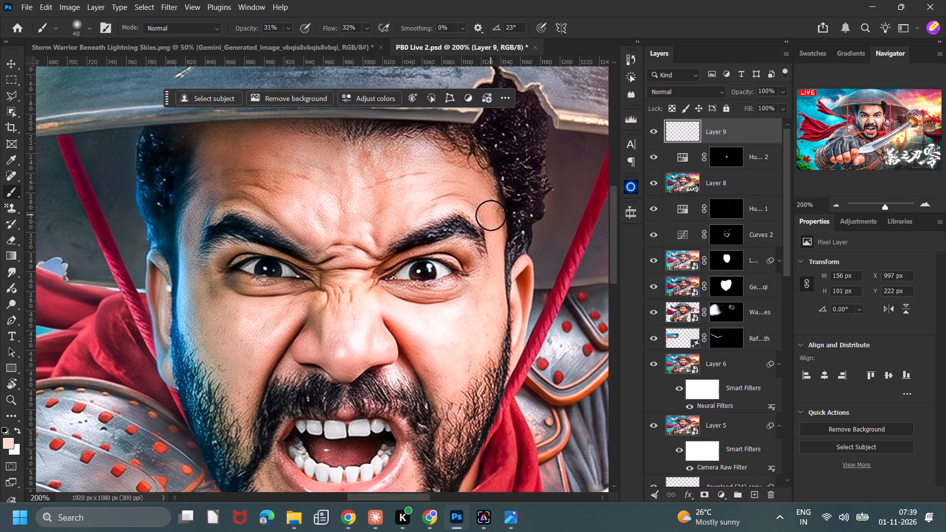
click(494, 239)
Brush peach over the man's left cheek with an enlarged brush, reducing it to 60 px near the nose.
key(bracketright)
key(bracketright)
key(bracketright)
key(bracketright)
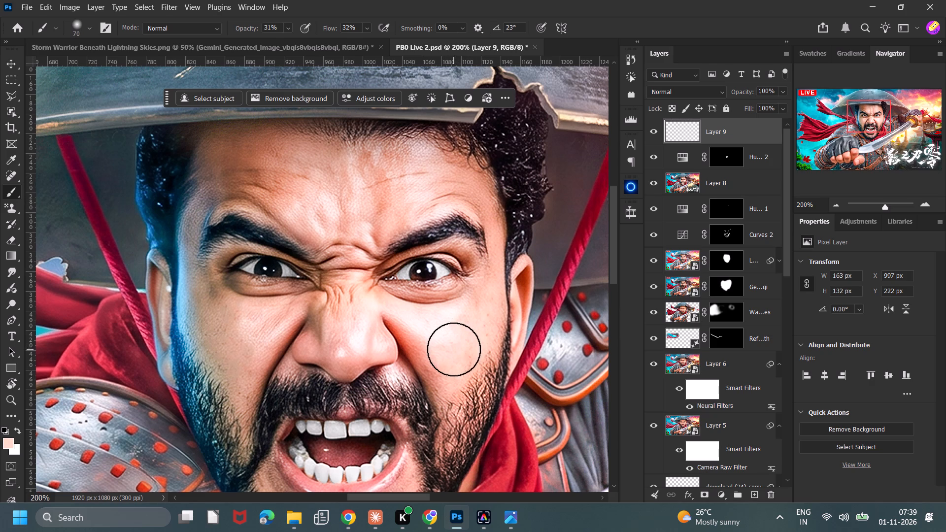
key(bracketright)
click(451, 352)
key(bracketright)
click(448, 348)
click(437, 338)
key(bracketleft)
key(bracketleft)
key(bracketleft)
click(426, 330)
Dab peach across the forehead above the man's right eyebrow with the Brush at 50 to 60 px.
scroll(310, 238, up, 4)
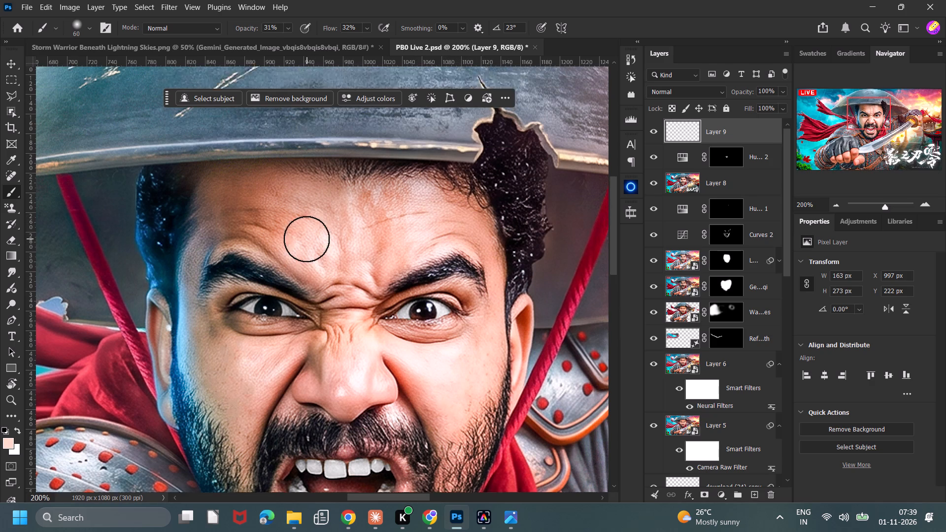
scroll(306, 239, up, 2)
key(bracketright)
key(bracketright)
click(262, 230)
click(257, 232)
key(bracketleft)
key(bracketleft)
click(242, 227)
click(234, 226)
key(bracketleft)
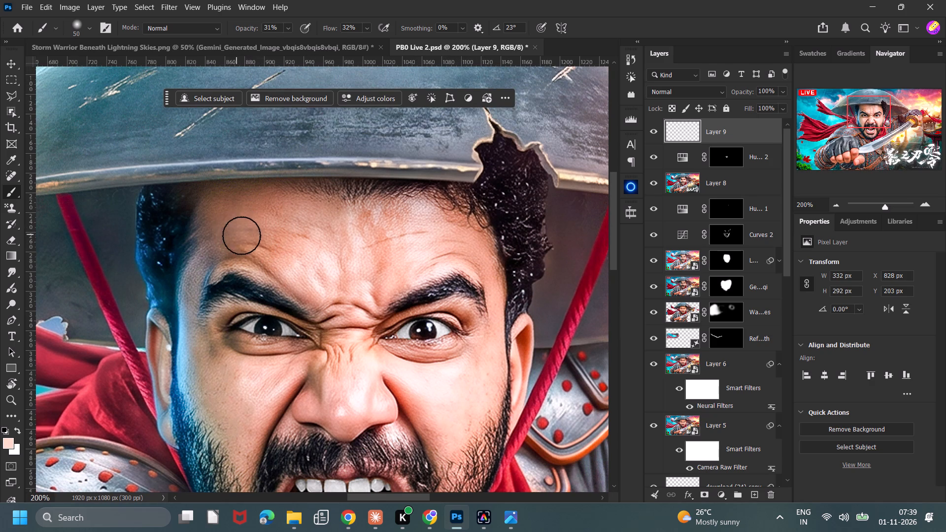
click(245, 236)
click(258, 244)
click(254, 247)
click(232, 248)
key(bracketright)
click(271, 213)
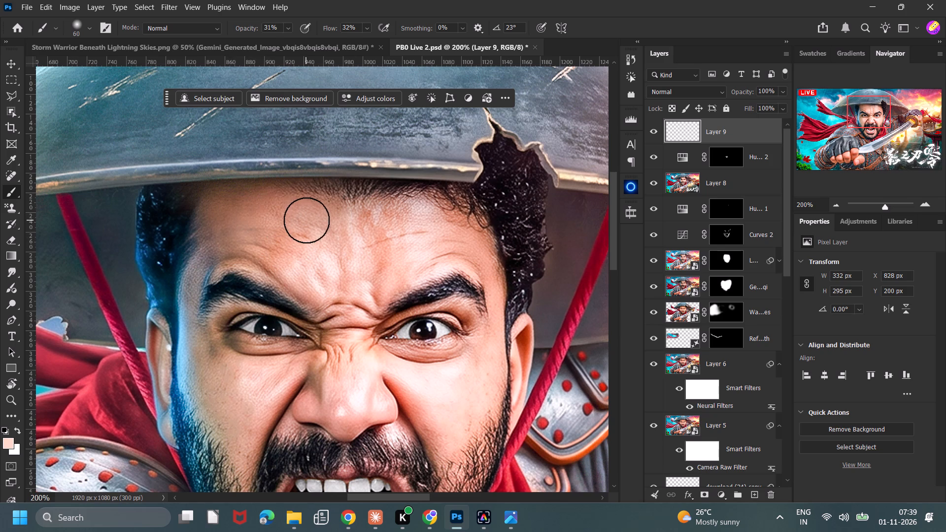
click(316, 223)
Brush peach up the man's right temple and along the hairline, reducing the Brush from 45 to 40 px.
key(bracketright)
key(bracketleft)
key(bracketleft)
key(bracketleft)
double_click(213, 258)
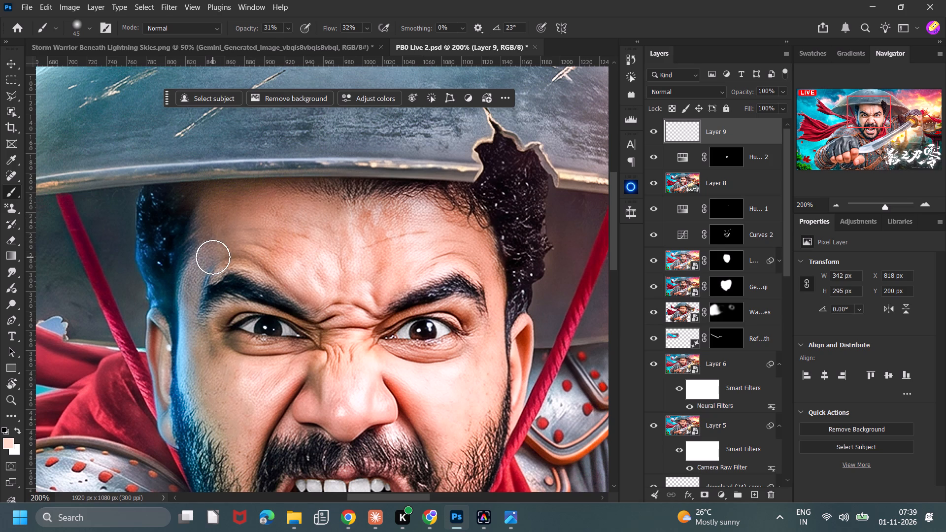
click(216, 252)
click(218, 245)
key(bracketleft)
click(208, 223)
click(206, 210)
click(212, 200)
click(211, 197)
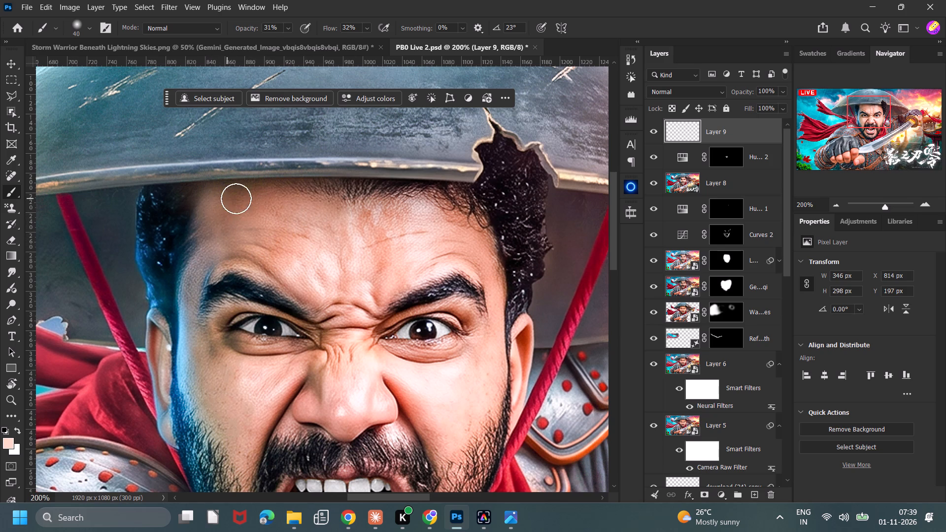
click(239, 199)
click(268, 198)
drag(280, 200, 286, 203)
click(289, 208)
click(397, 222)
Dab peach beside the man's right eye at 40 px and over his right cheek at 70 px.
scroll(268, 283, down, 2)
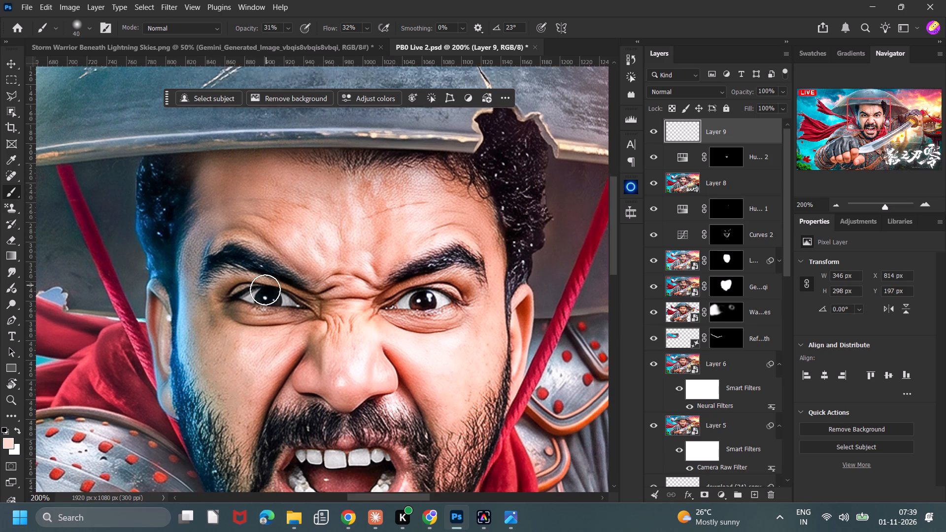
scroll(265, 290, down, 6)
key(bracketright)
key(bracketleft)
click(213, 278)
triple_click(213, 271)
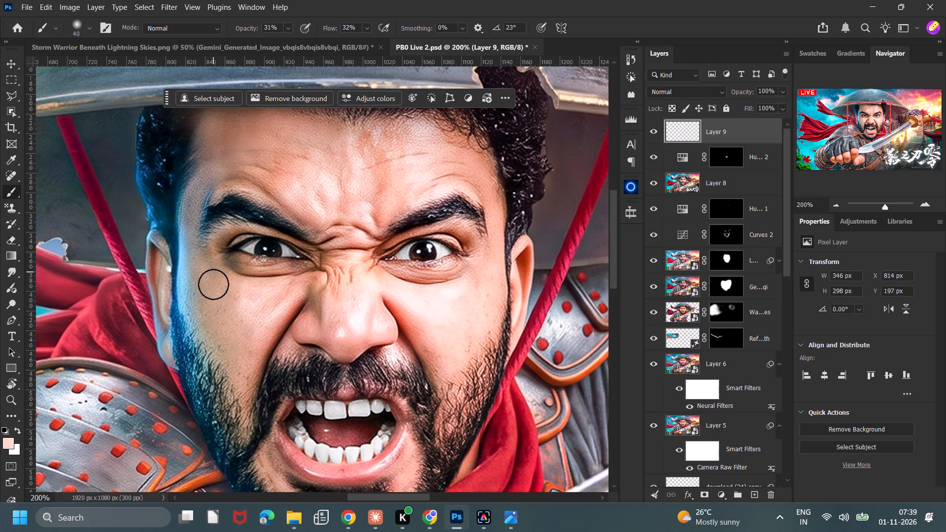
click(213, 284)
click(236, 329)
key(bracketright)
key(bracketright)
key(bracketright)
key(bracketright)
click(240, 333)
click(240, 331)
click(235, 314)
double_click(232, 313)
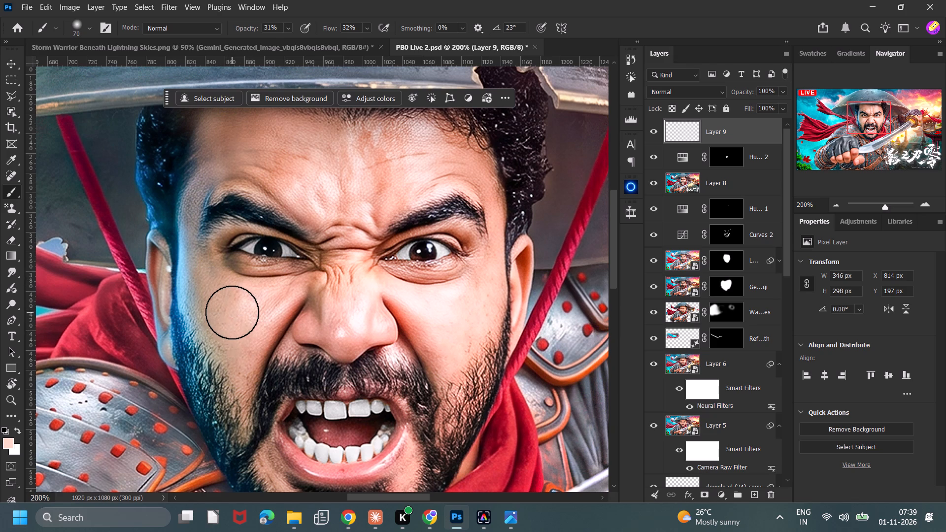
click(249, 333)
Brush peach along the beard line and outer edge of the man's right cheek at 50 px.
key(bracketleft)
click(246, 356)
key(bracketleft)
click(244, 356)
click(239, 357)
click(233, 352)
click(225, 344)
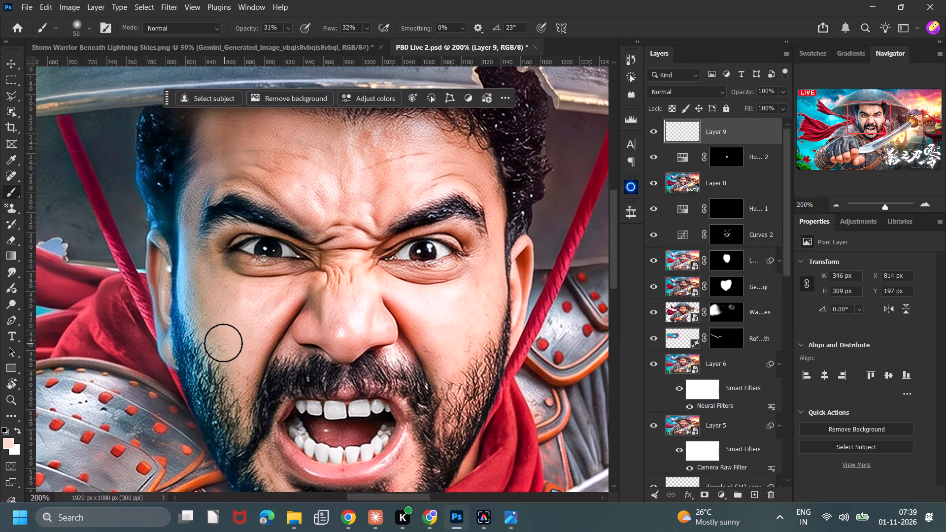
click(220, 340)
click(218, 332)
click(214, 313)
drag(209, 302, 208, 297)
click(203, 289)
click(231, 327)
Add peach dabs across the man's left cheek toward the ear with a smaller brush.
key(bracketleft)
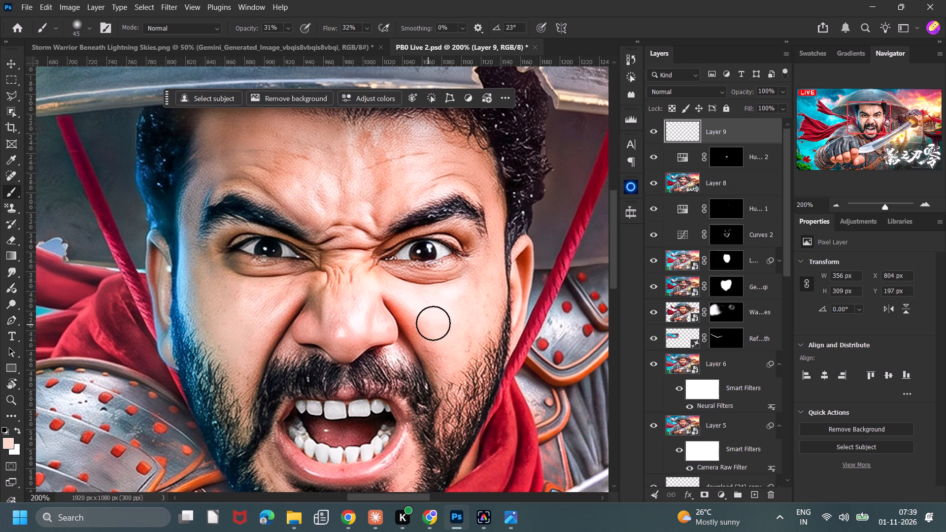
click(445, 318)
key(bracketleft)
click(475, 304)
click(482, 301)
Dab peach over the tip and bridge of the nose with a 45 px brush.
scroll(444, 322, down, 6)
key(bracketright)
double_click(355, 264)
double_click(345, 267)
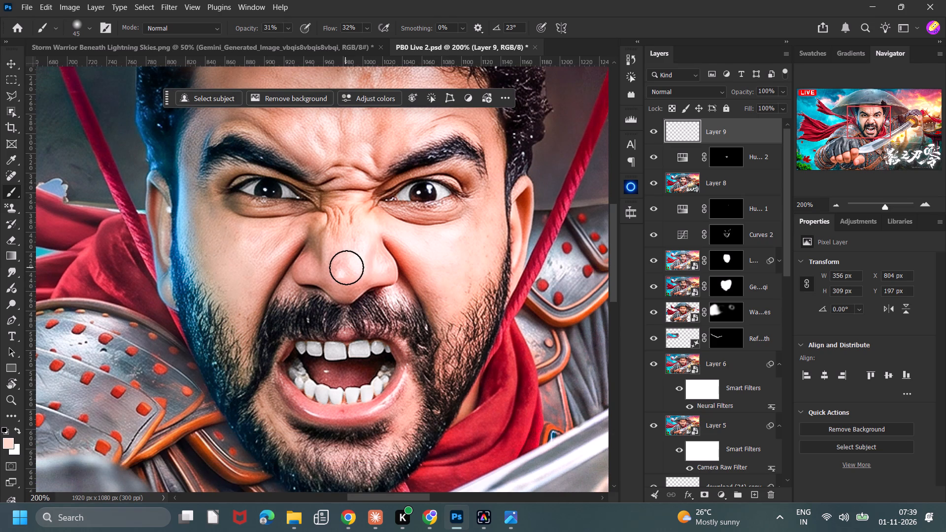
click(358, 260)
double_click(364, 242)
Brush peach over the middle of the forehead, increasing the Brush from 40 to 80 px.
scroll(346, 280, up, 9)
key(bracketleft)
click(379, 191)
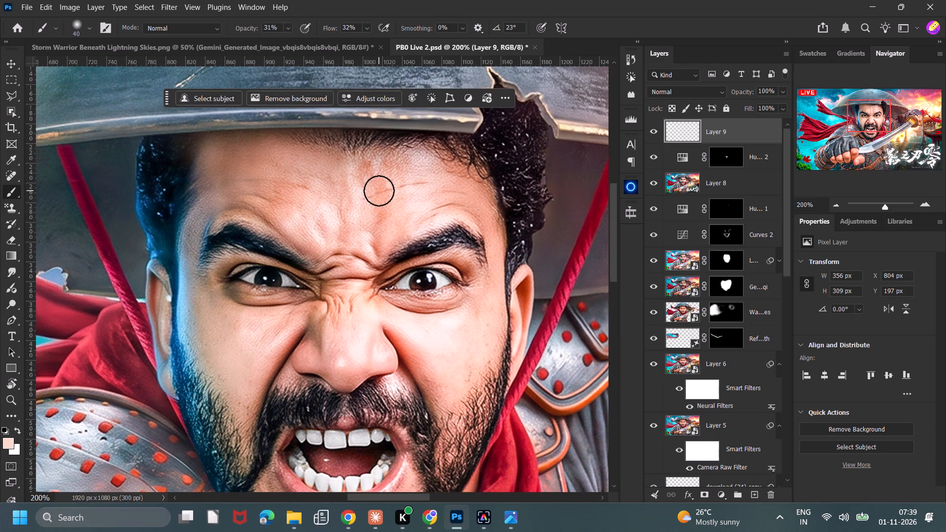
key(bracketright)
click(368, 176)
key(bracketright)
key(bracketright)
key(bracketright)
key(bracketright)
click(354, 198)
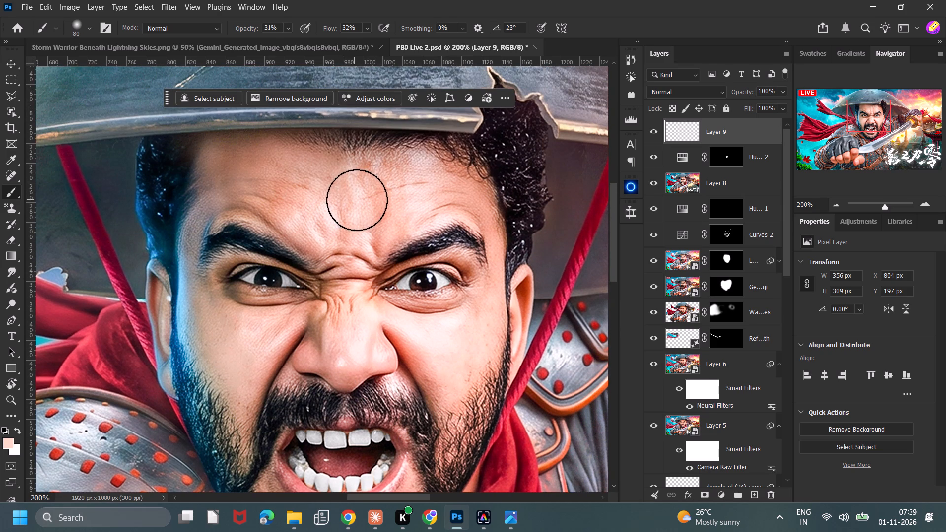
Add peach dabs to the lower mid-forehead between the eyebrows with a 45 px brush.
key(ctrl+minus)
key(ctrl+minus)
key(ctrl+equal)
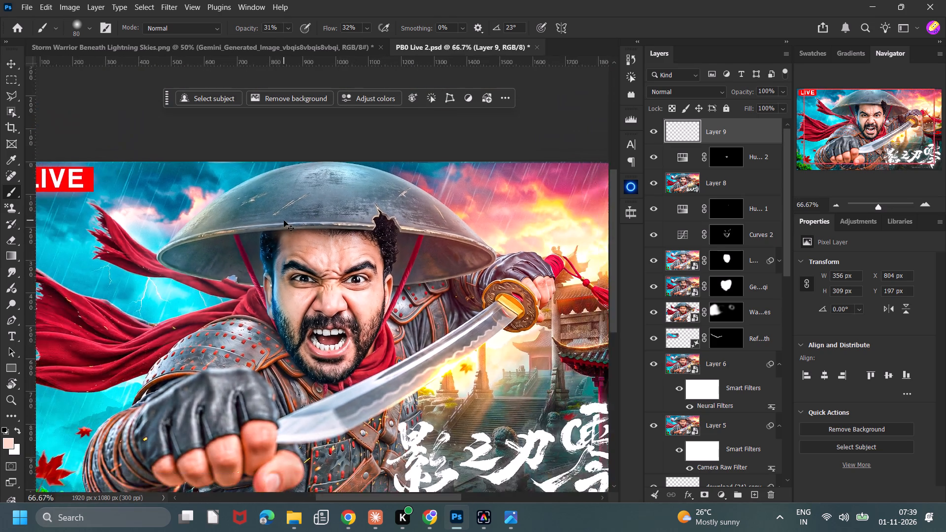
key(ctrl+equal)
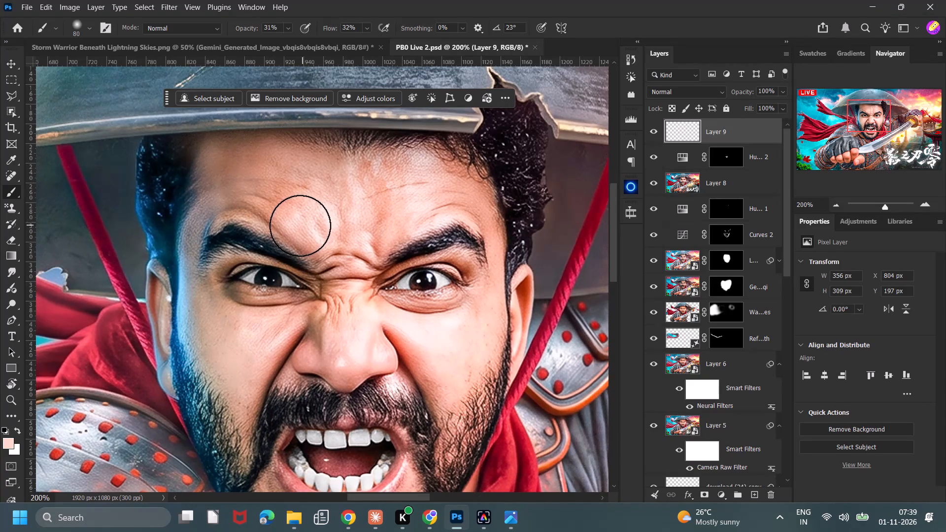
scroll(363, 348, down, 7)
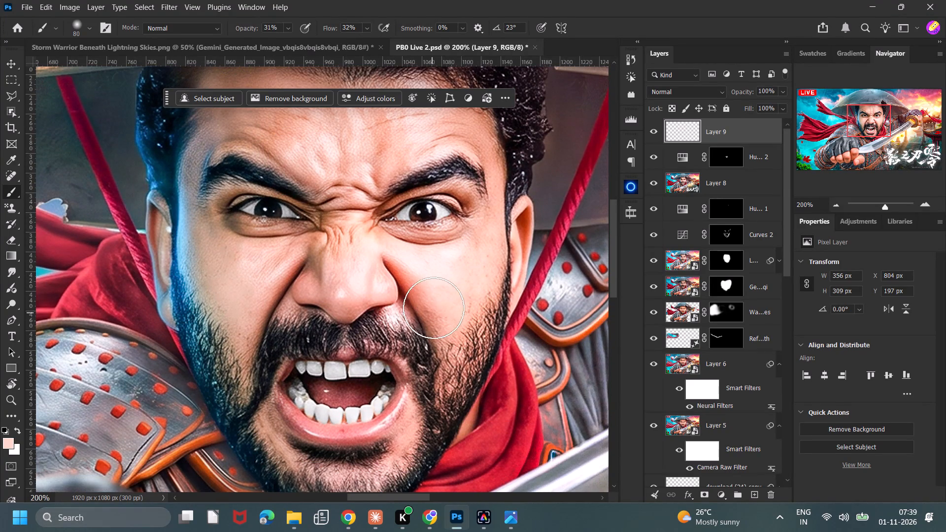
key(bracketleft)
key(bracketleft)
scroll(339, 177, up, 6)
key(bracketleft)
key(bracketleft)
click(345, 209)
click(341, 213)
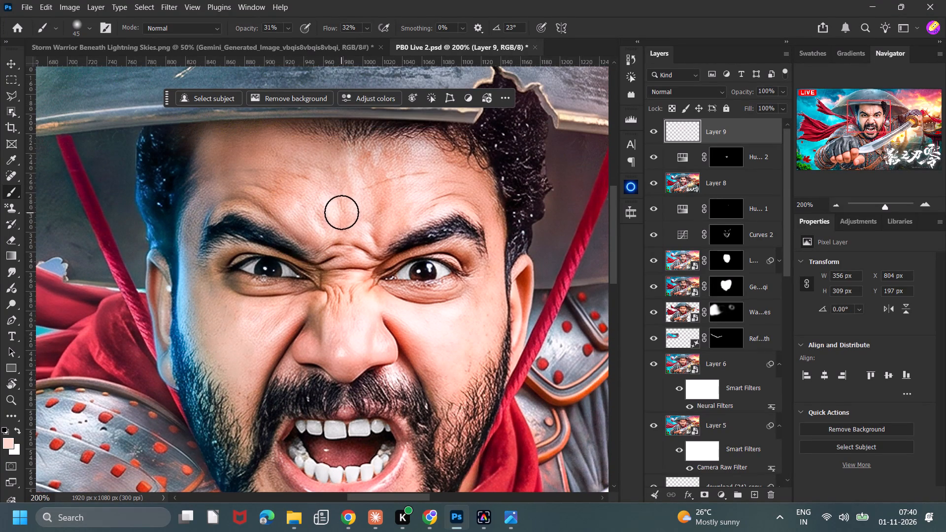
Touch up the outer and lower part of the man's left cheek with peach, reducing the Brush to 40 px.
key(bracketright)
key(bracketright)
click(482, 330)
key(bracketleft)
key(bracketleft)
key(bracketleft)
double_click(466, 367)
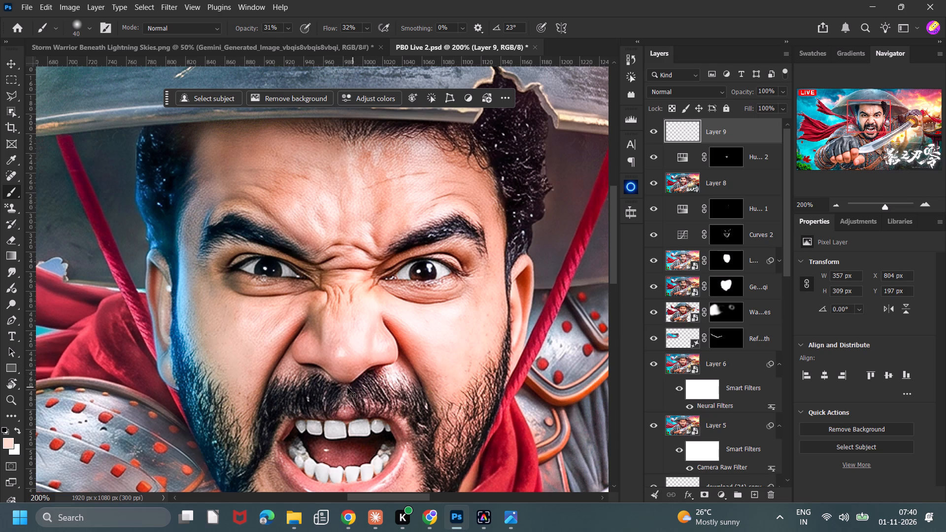
Toggle Layer 9's visibility to compare the whole thumbnail with and without the peach brushwork.
key(ctrl+minus)
key(ctrl+minus)
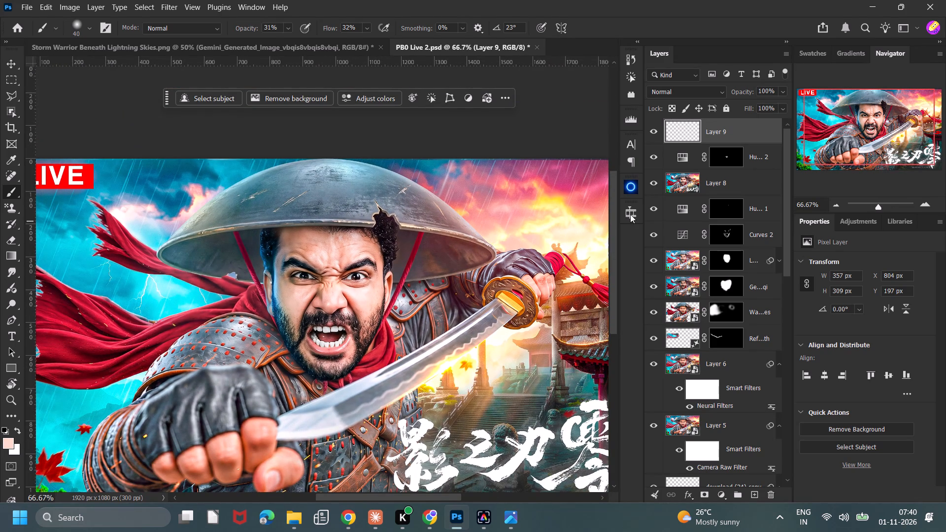
click(659, 135)
click(659, 135)
scroll(350, 344, down, 2)
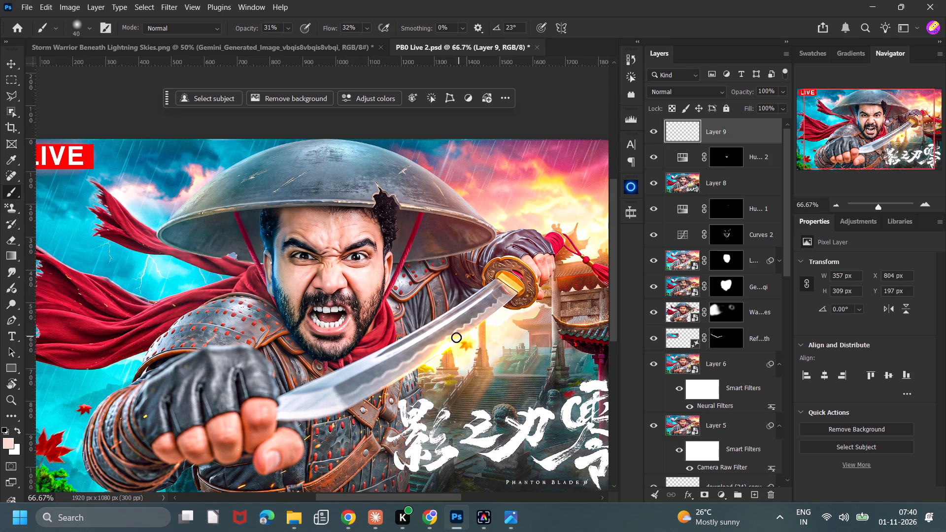
Dab peach on the skin beside the mouth and chin on the man's left side with a 30 px brush.
key(ctrl+equal)
key(ctrl+equal)
scroll(419, 326, down, 10)
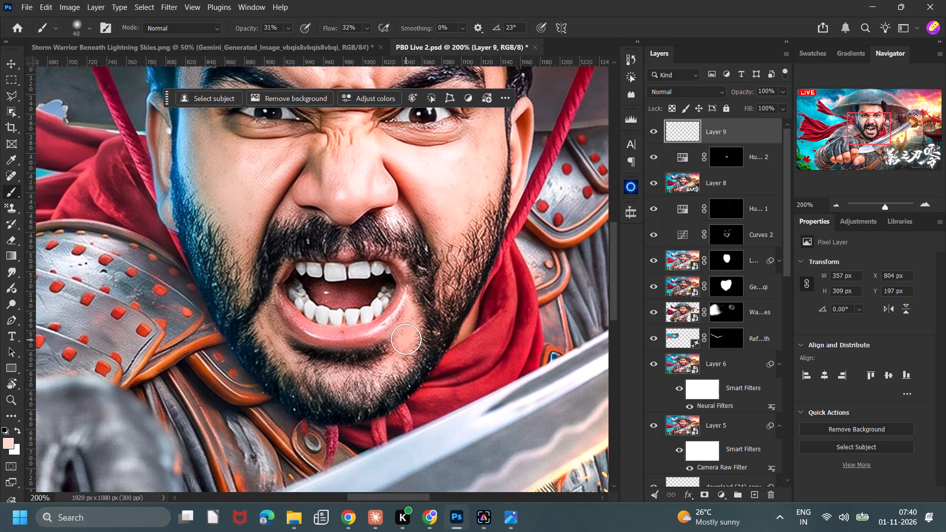
key(bracketleft)
key(bracketleft)
click(409, 330)
click(408, 321)
click(399, 334)
click(398, 342)
click(398, 348)
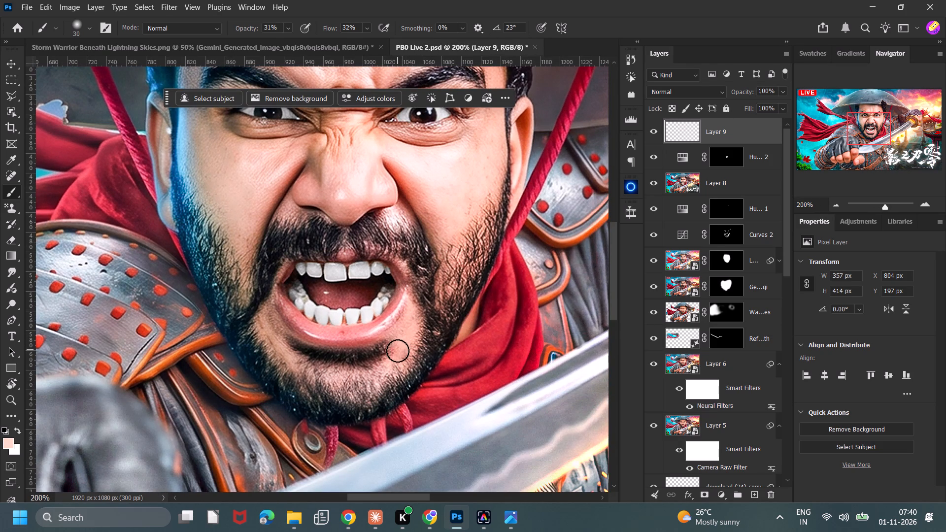
drag(393, 359, 389, 365)
click(384, 369)
click(404, 336)
click(405, 324)
Dab peach on the skin beside the lower lip on the man's right side with the 30 px brush.
click(265, 318)
click(269, 331)
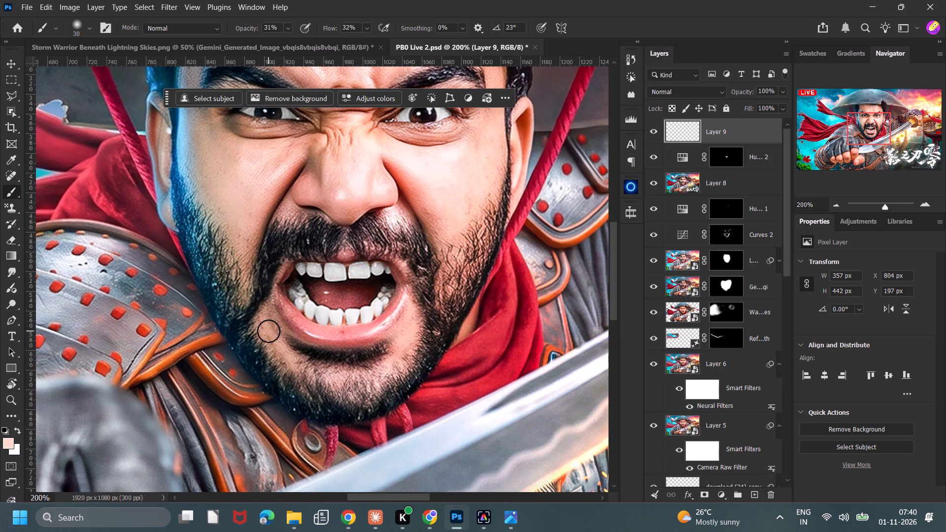
click(271, 337)
click(280, 345)
double_click(281, 348)
Review the face and the whole thumbnail, toggling Layer 9's visibility to compare with and without the peach brushwork.
scroll(399, 381, up, 4)
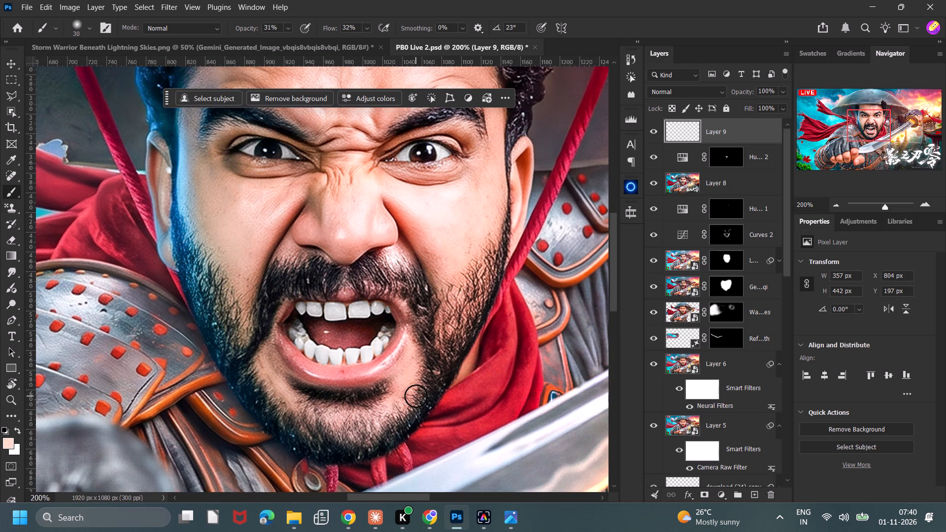
scroll(271, 240, up, 5)
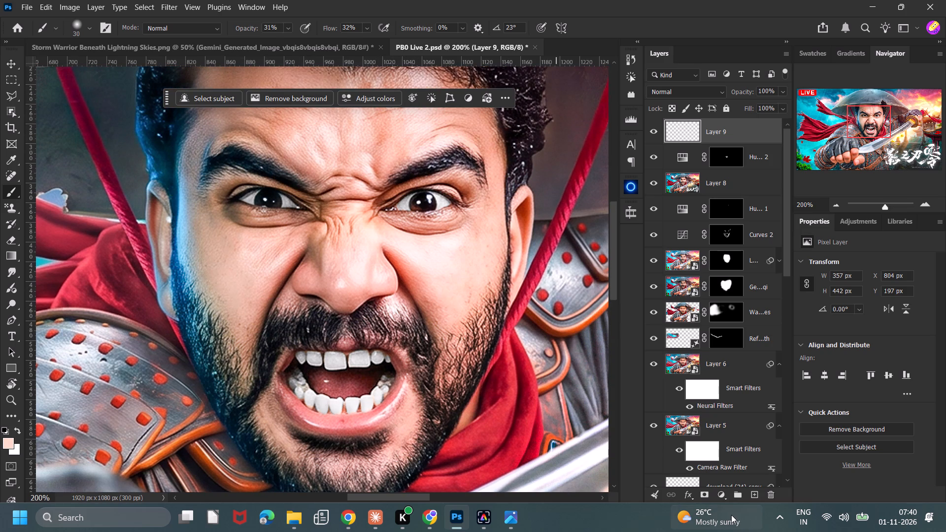
key(ctrl+minus)
key(ctrl+minus)
key(ctrl+minus)
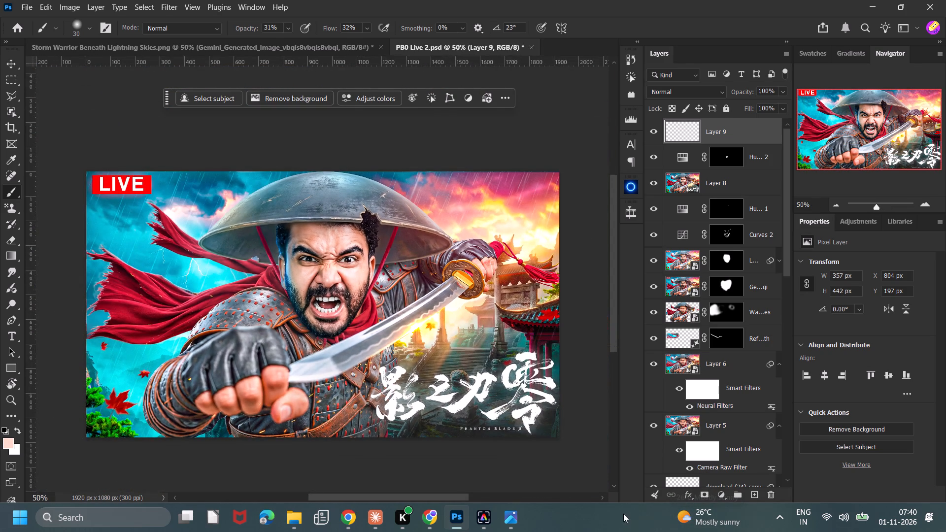
key(ctrl+equal)
key(ctrl+equal)
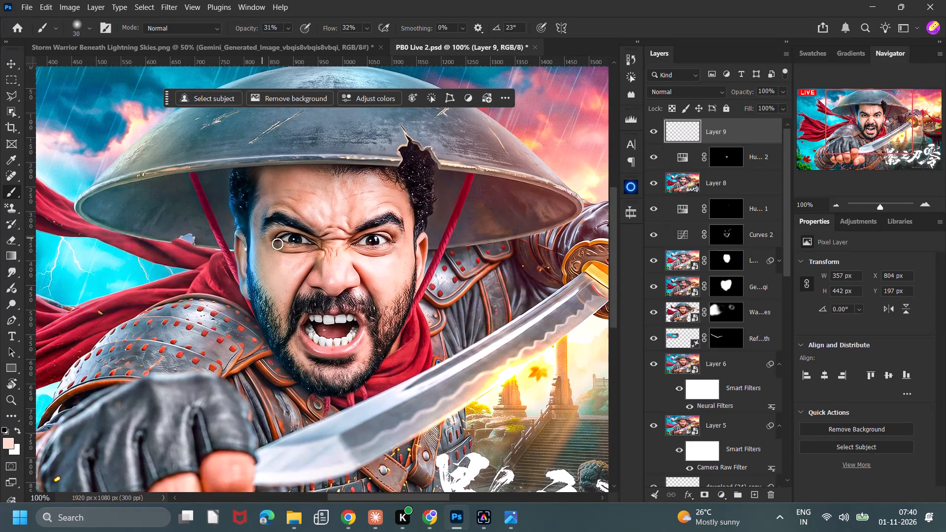
click(649, 134)
click(651, 134)
Add a layer mask to Layer 9 and paint black over the hairline at the man's right temple with a 60 px brush.
click(710, 496)
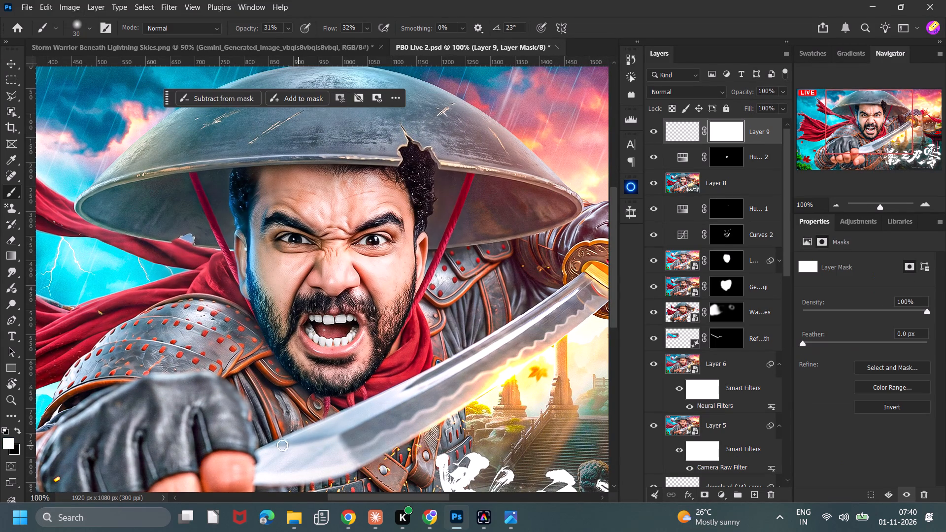
key(x)
text(]])
key(bracketright)
key(bracketright)
key(bracketright)
drag(267, 161, 249, 180)
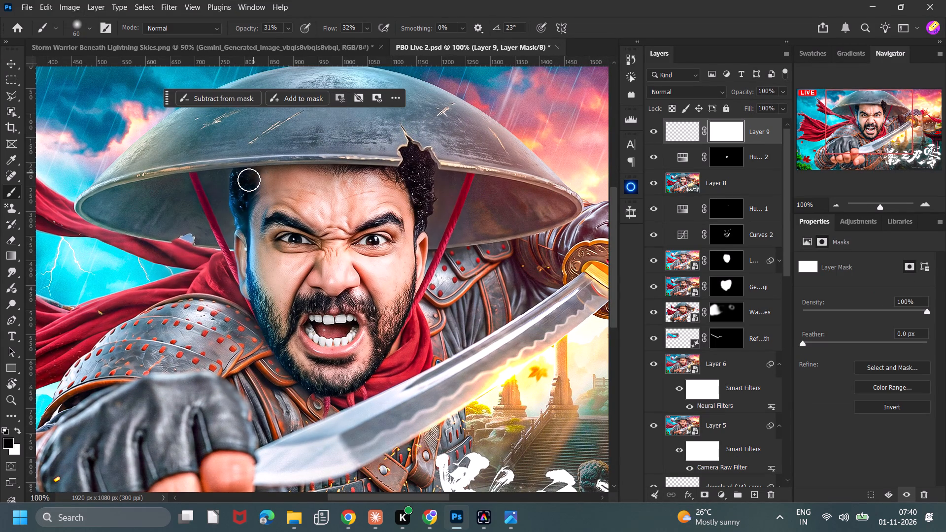
drag(249, 180, 242, 159)
Raise the Brush opacity to 100% and paint black on Layer 9's mask over the hat brim above the man's right temple.
drag(241, 27, 352, 20)
drag(236, 146, 249, 152)
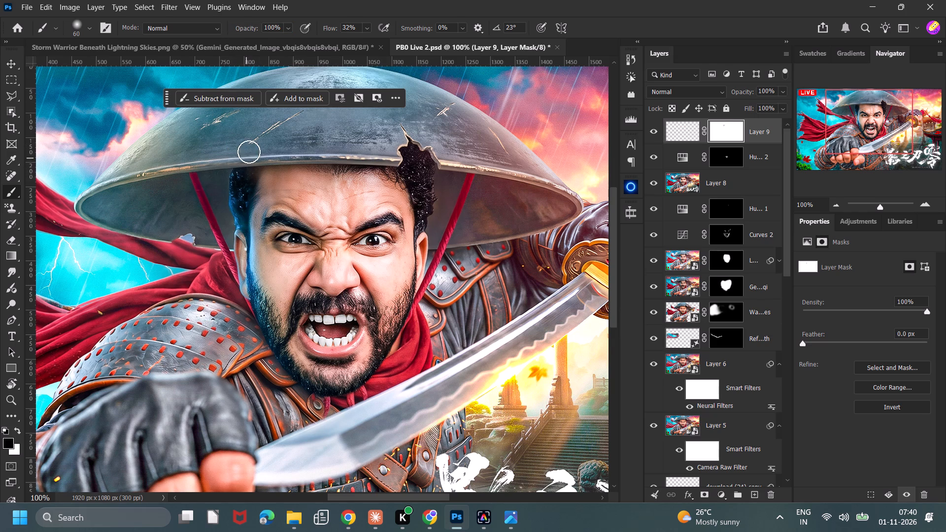
drag(249, 152, 247, 146)
drag(280, 119, 284, 132)
Toggle Layer 9's visibility to compare the whole thumbnail with and without the masked peach brushwork.
key(ctrl+minus)
key(ctrl+minus)
key(ctrl+equal)
key(ctrl+minus)
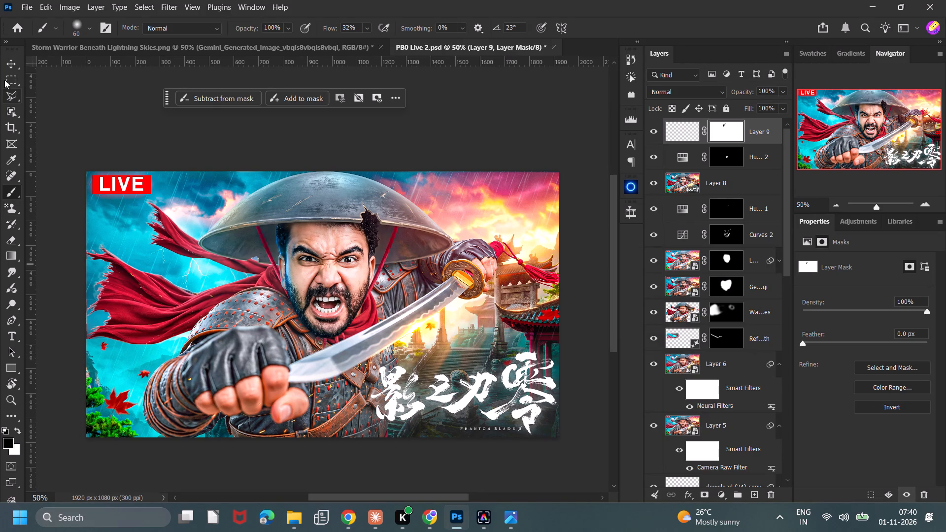
click(16, 60)
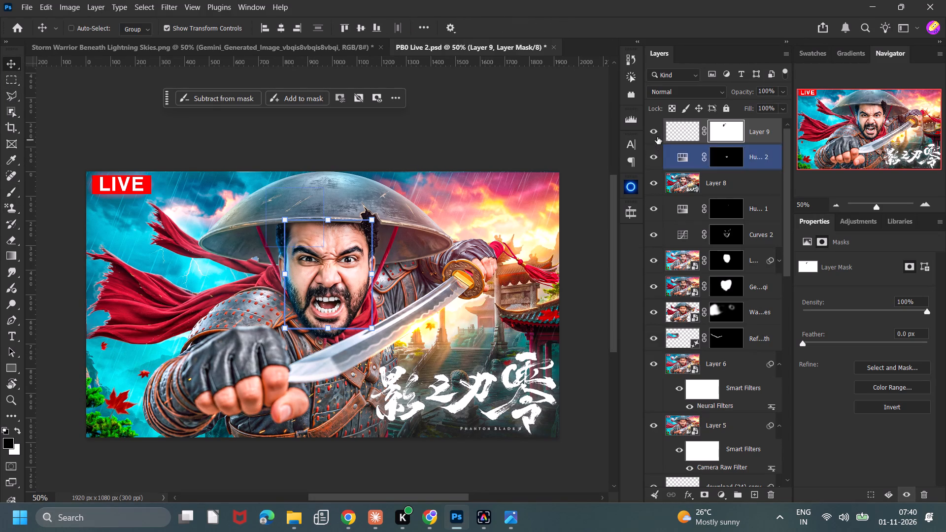
click(657, 136)
click(657, 136)
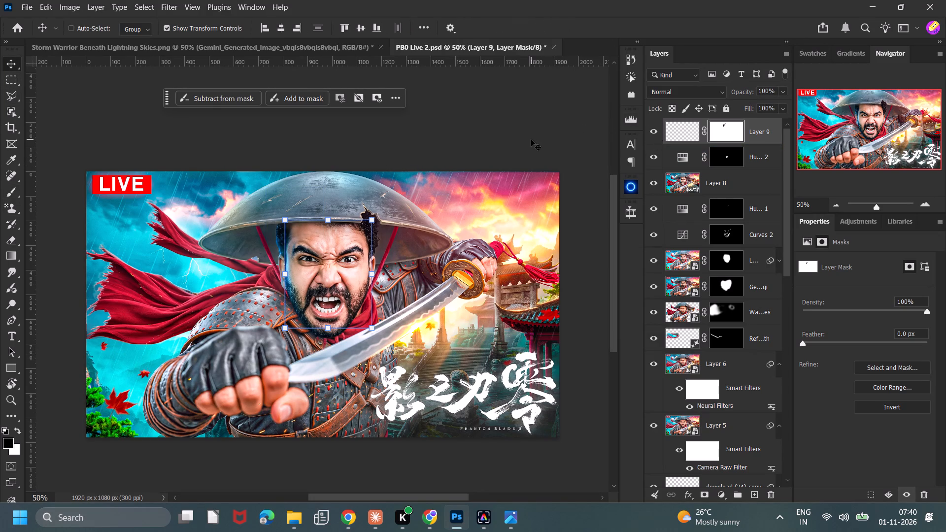
Save the PB0 Live 2.psd document.
key(ctrl+s)
Quick-export the thumbnail as a PNG named PB0 Live 1 in the Man Of Fiction folder.
click(26, 8)
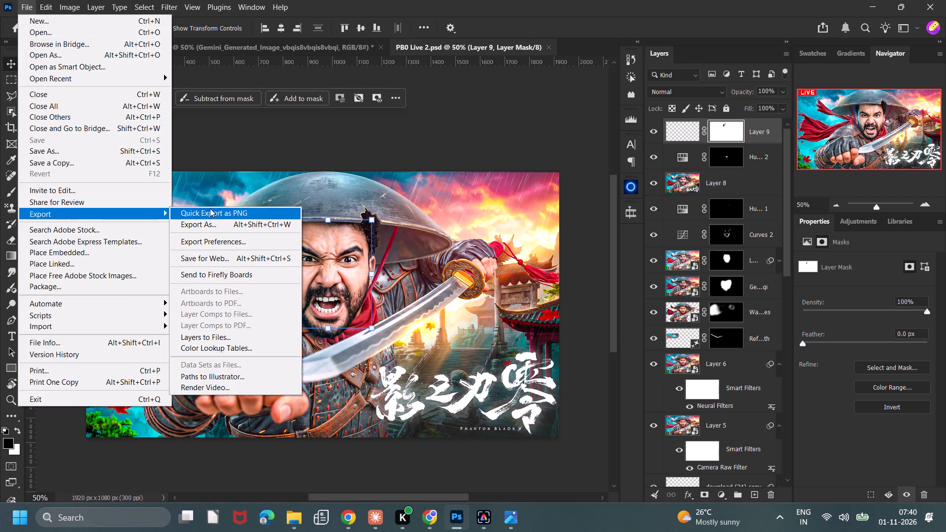
click(210, 209)
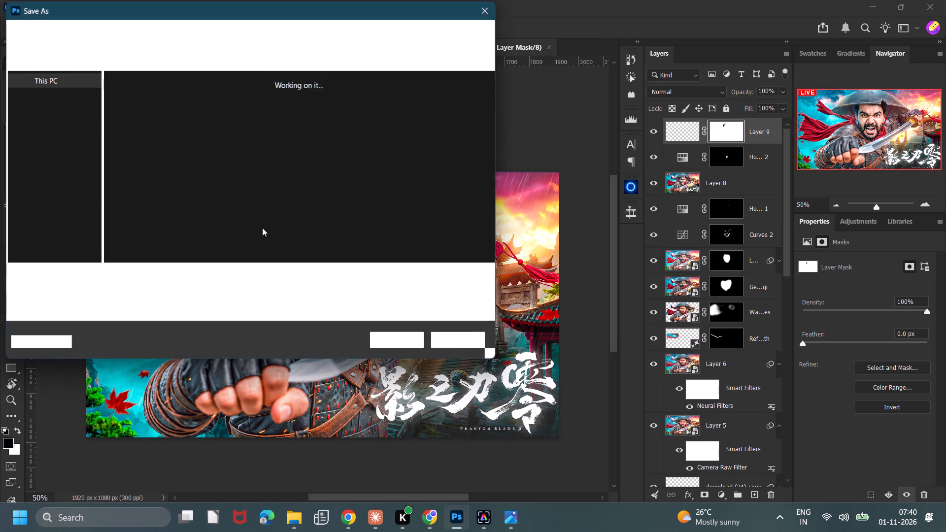
scroll(265, 228, down, 1)
scroll(60, 173, down, 5)
scroll(111, 166, up, 4)
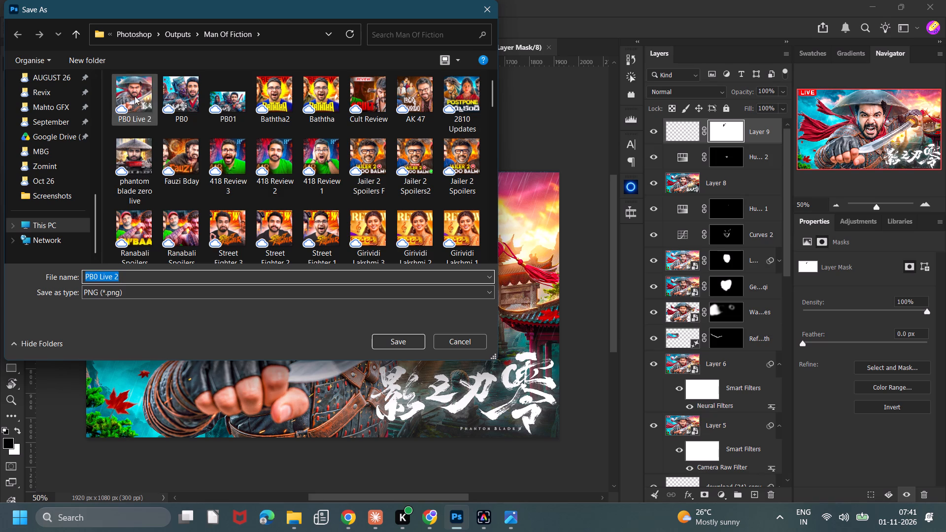
click(136, 281)
click(119, 277)
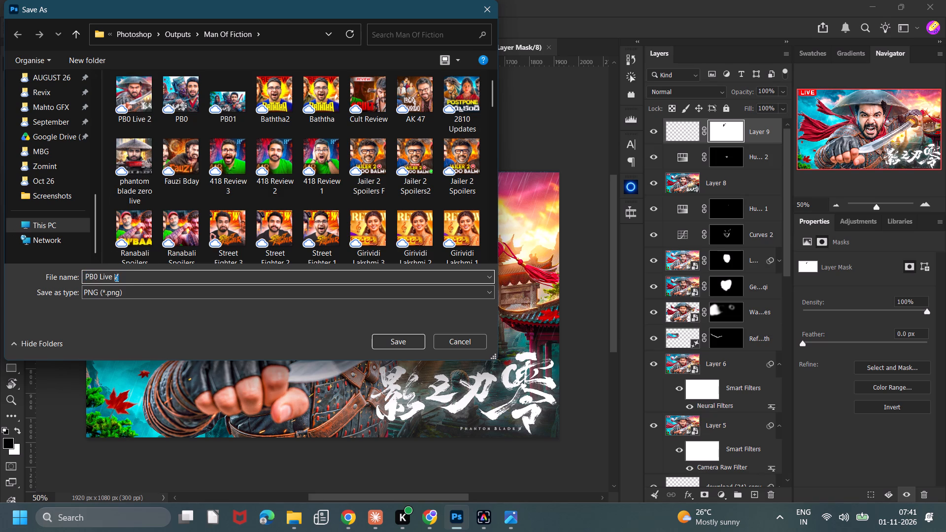
key(1)
click(411, 342)
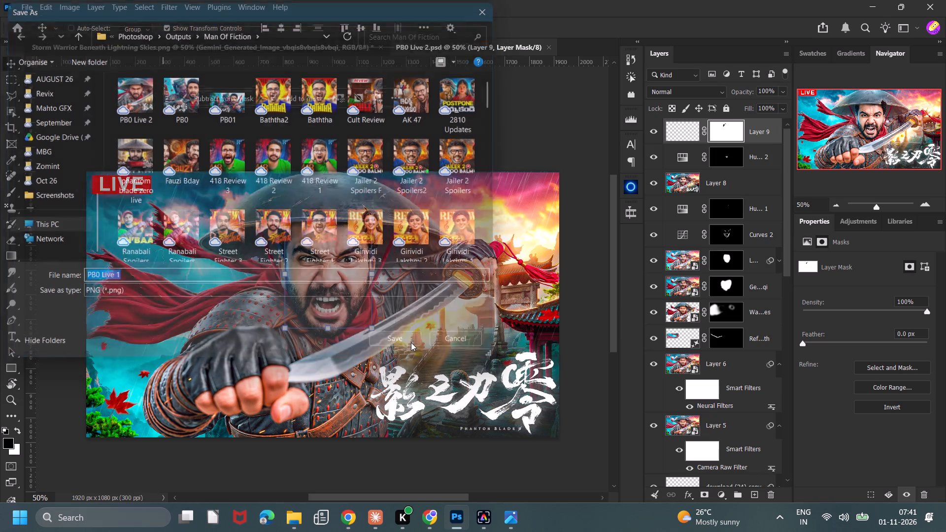
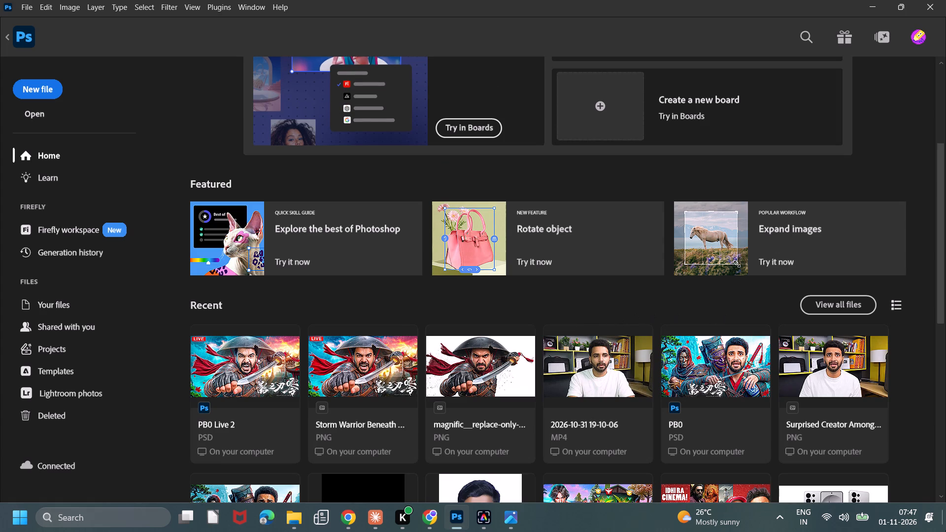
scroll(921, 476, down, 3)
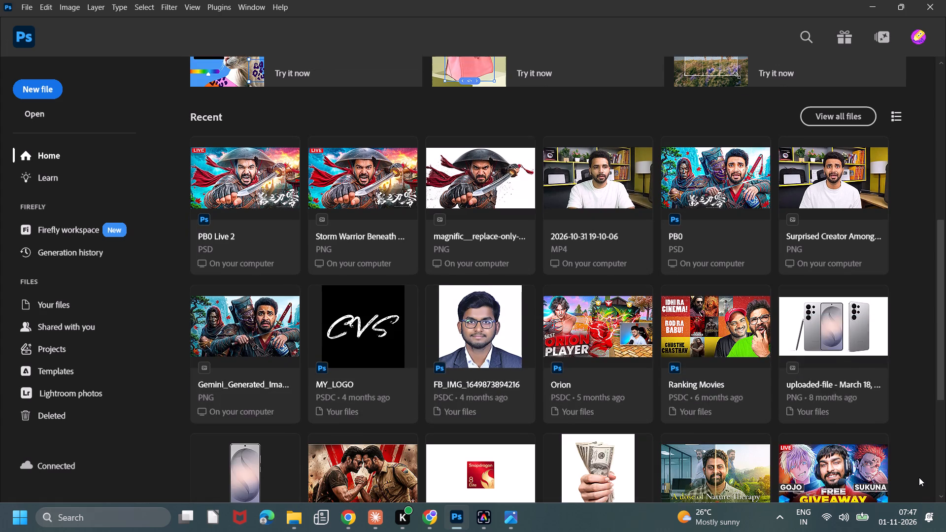